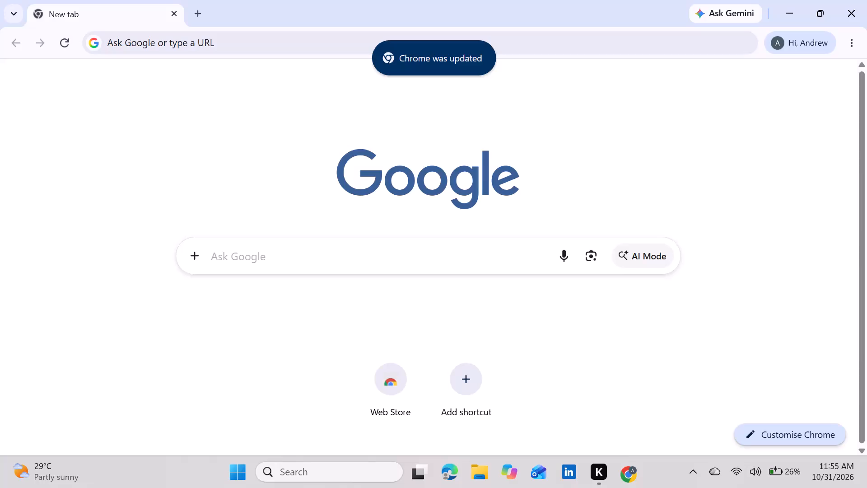
Search Google for smartdraw and start the SmartDraw web app from its official website.
{"action": "left_click", "coordinate": [344, 252]}
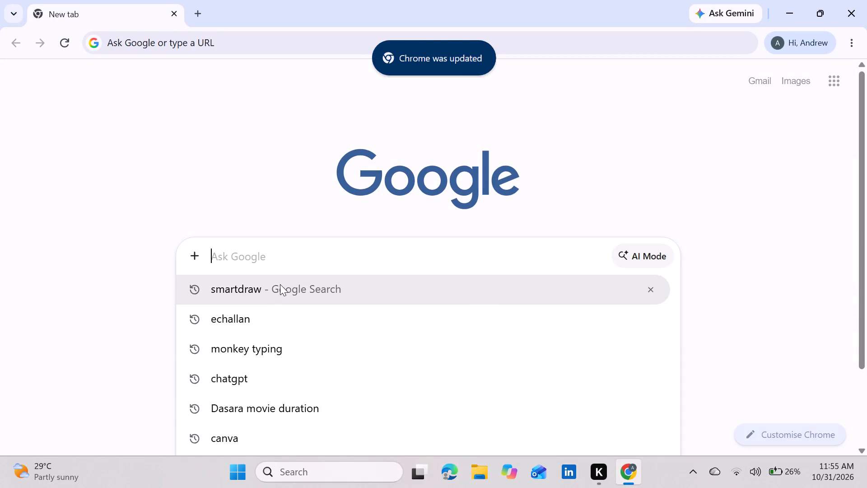
{"action": "left_click", "coordinate": [280, 284]}
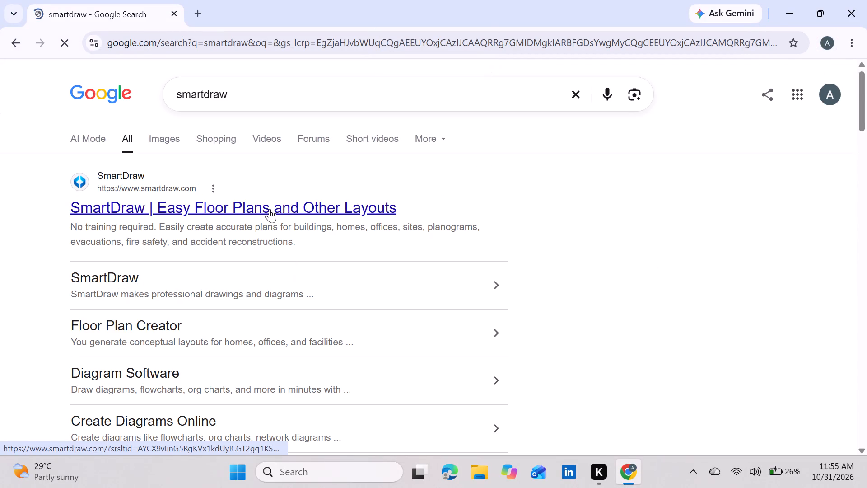
{"action": "left_click", "coordinate": [270, 209]}
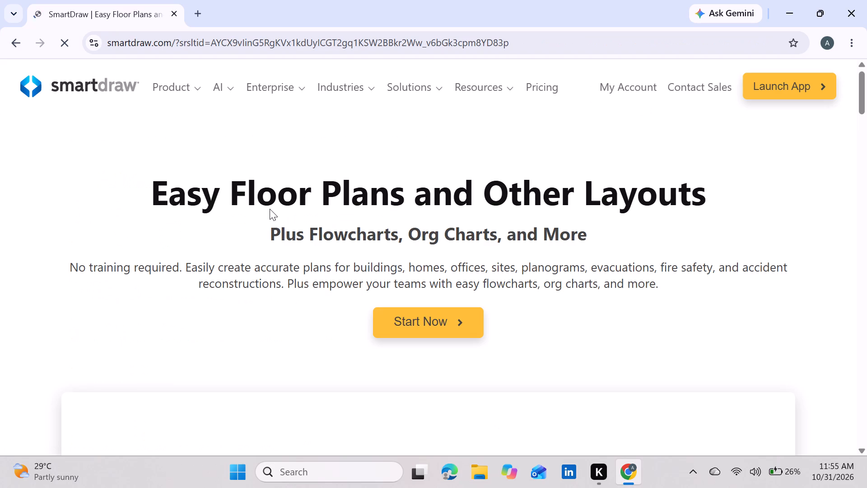
{"action": "left_click", "coordinate": [460, 316]}
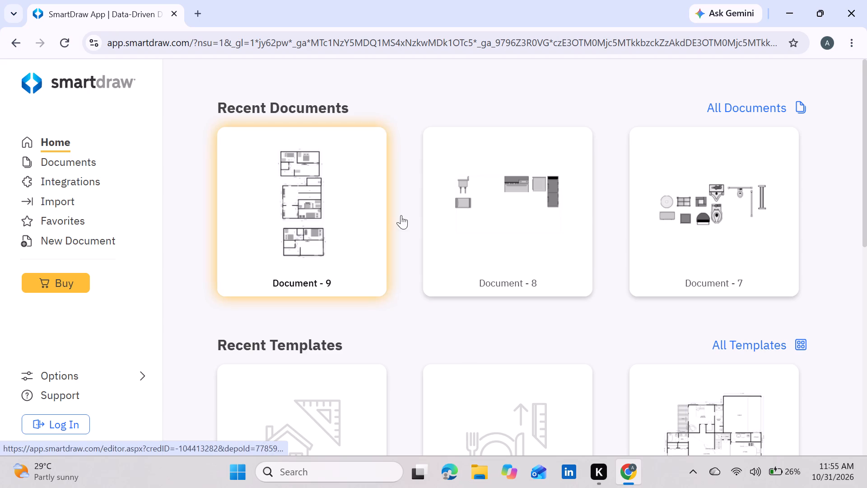
Open Document - 9 from the recent documents.
{"action": "double_click", "coordinate": [342, 203]}
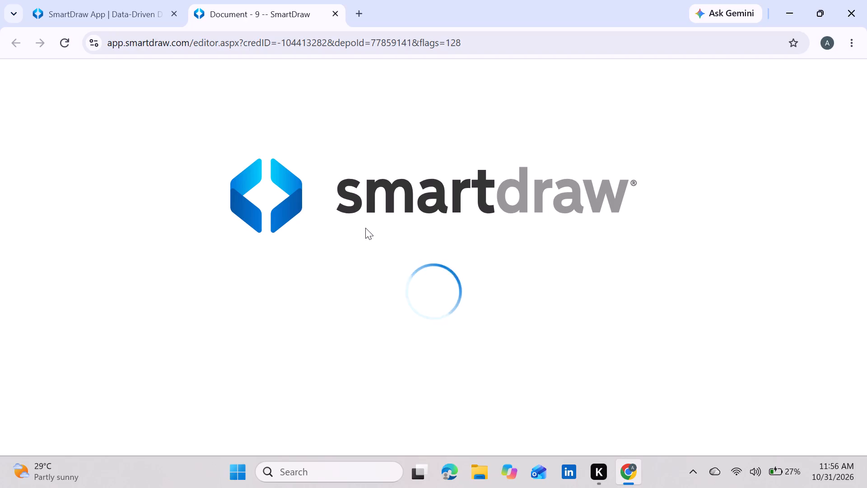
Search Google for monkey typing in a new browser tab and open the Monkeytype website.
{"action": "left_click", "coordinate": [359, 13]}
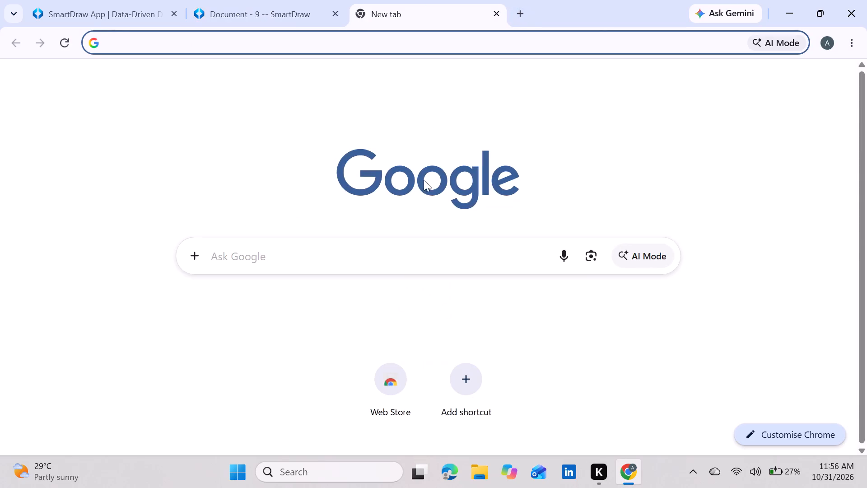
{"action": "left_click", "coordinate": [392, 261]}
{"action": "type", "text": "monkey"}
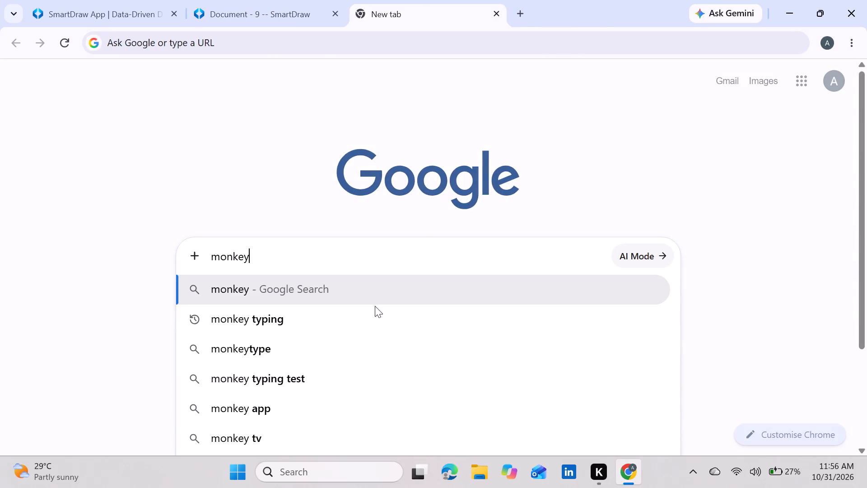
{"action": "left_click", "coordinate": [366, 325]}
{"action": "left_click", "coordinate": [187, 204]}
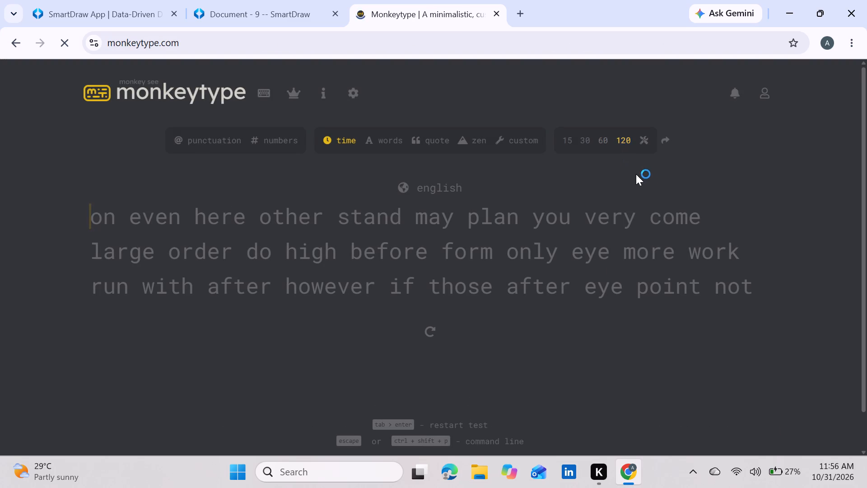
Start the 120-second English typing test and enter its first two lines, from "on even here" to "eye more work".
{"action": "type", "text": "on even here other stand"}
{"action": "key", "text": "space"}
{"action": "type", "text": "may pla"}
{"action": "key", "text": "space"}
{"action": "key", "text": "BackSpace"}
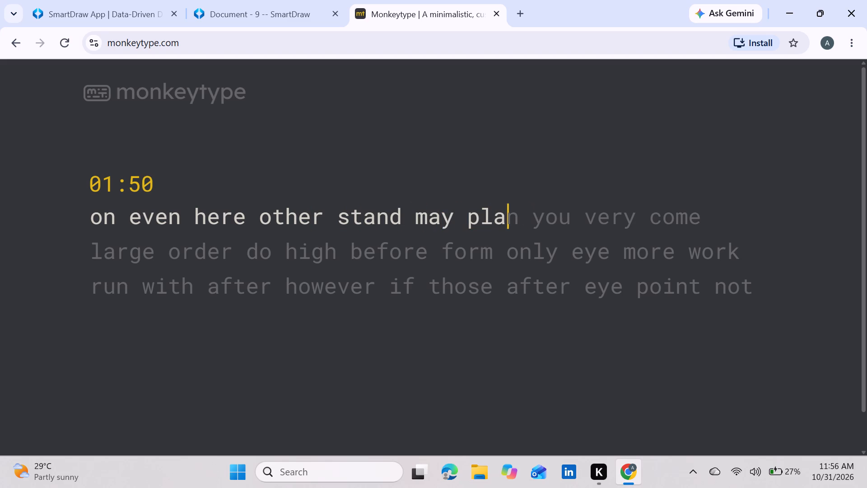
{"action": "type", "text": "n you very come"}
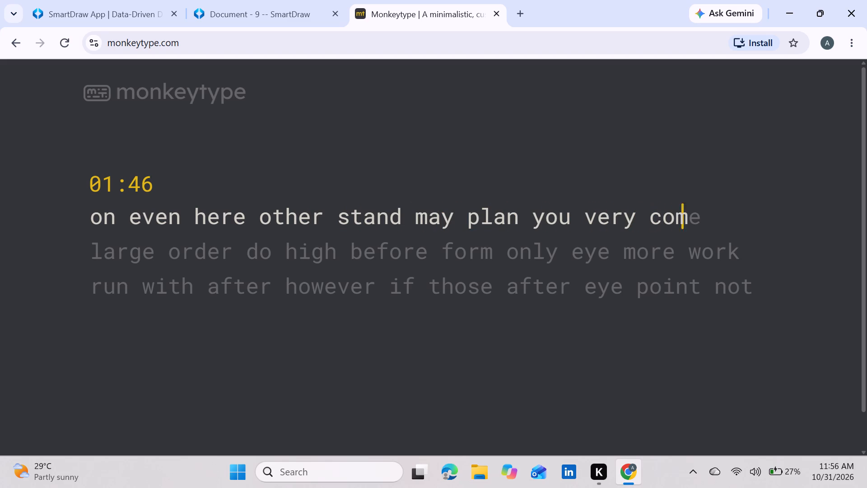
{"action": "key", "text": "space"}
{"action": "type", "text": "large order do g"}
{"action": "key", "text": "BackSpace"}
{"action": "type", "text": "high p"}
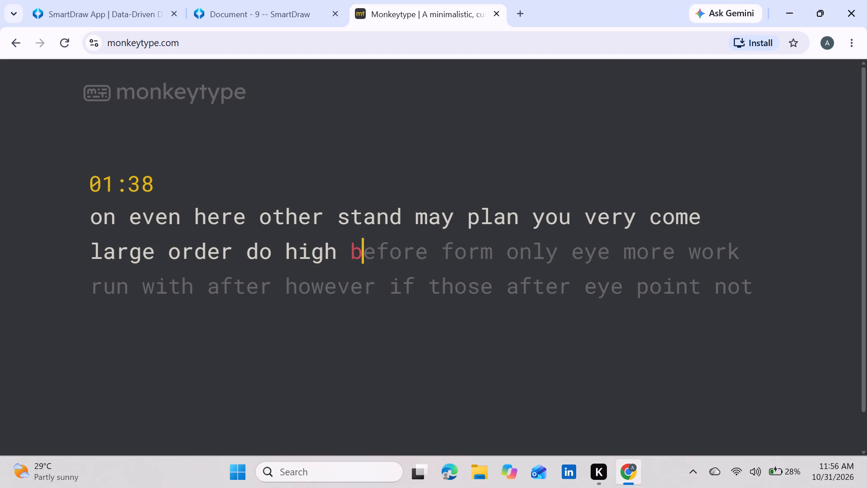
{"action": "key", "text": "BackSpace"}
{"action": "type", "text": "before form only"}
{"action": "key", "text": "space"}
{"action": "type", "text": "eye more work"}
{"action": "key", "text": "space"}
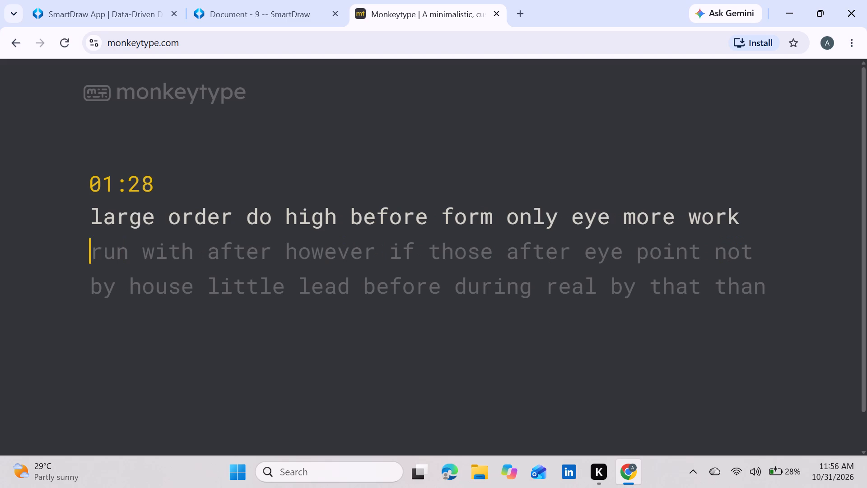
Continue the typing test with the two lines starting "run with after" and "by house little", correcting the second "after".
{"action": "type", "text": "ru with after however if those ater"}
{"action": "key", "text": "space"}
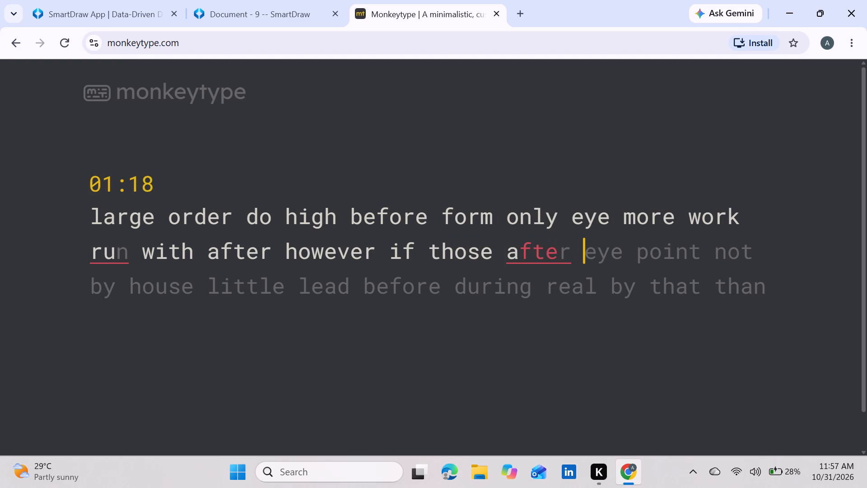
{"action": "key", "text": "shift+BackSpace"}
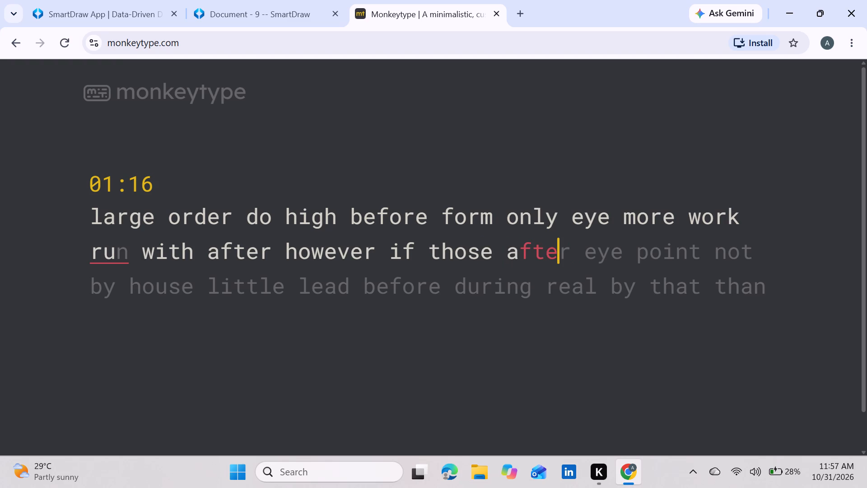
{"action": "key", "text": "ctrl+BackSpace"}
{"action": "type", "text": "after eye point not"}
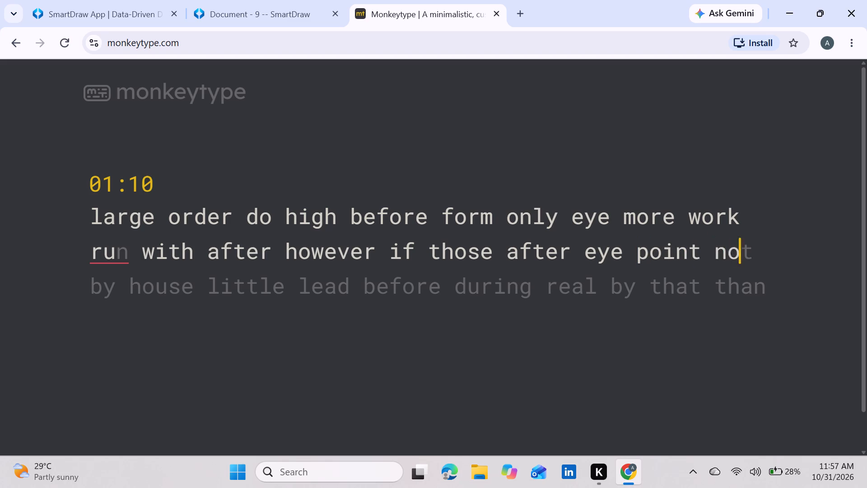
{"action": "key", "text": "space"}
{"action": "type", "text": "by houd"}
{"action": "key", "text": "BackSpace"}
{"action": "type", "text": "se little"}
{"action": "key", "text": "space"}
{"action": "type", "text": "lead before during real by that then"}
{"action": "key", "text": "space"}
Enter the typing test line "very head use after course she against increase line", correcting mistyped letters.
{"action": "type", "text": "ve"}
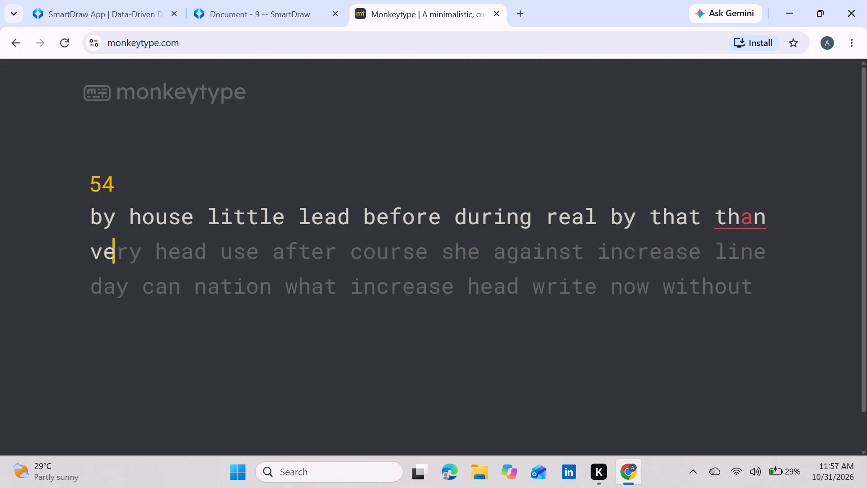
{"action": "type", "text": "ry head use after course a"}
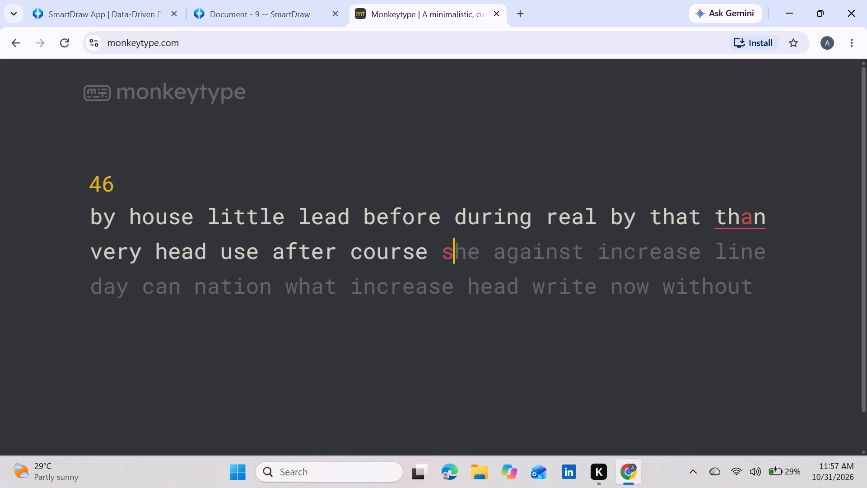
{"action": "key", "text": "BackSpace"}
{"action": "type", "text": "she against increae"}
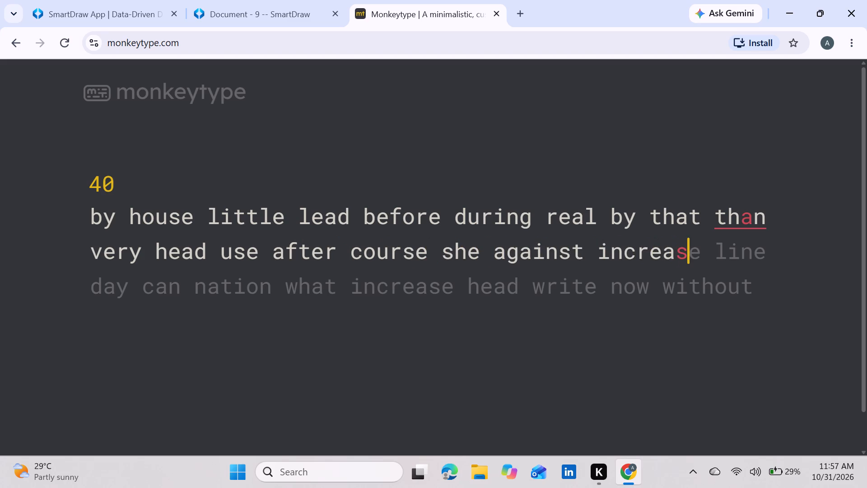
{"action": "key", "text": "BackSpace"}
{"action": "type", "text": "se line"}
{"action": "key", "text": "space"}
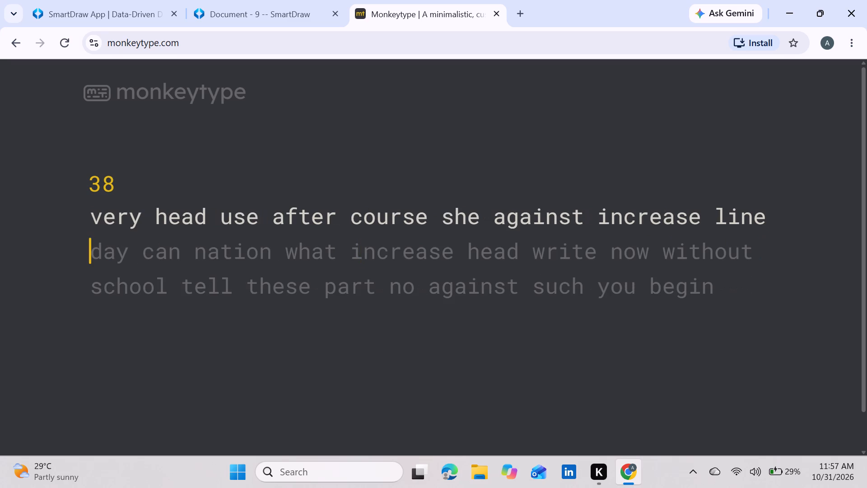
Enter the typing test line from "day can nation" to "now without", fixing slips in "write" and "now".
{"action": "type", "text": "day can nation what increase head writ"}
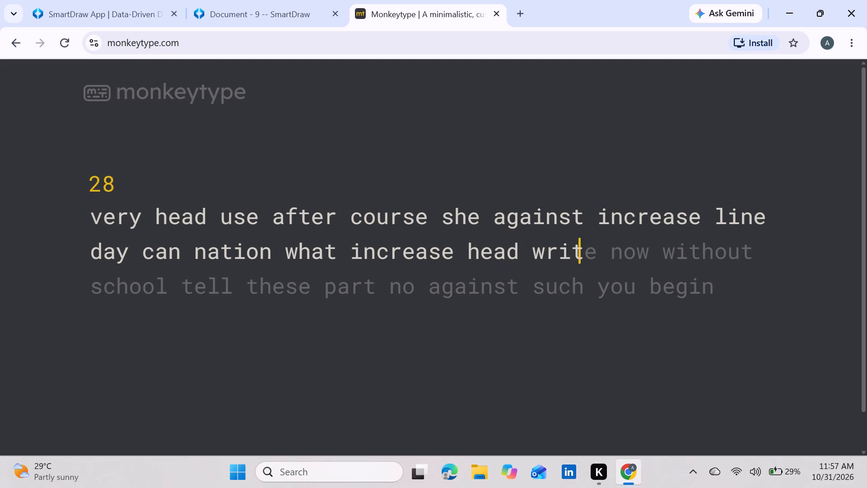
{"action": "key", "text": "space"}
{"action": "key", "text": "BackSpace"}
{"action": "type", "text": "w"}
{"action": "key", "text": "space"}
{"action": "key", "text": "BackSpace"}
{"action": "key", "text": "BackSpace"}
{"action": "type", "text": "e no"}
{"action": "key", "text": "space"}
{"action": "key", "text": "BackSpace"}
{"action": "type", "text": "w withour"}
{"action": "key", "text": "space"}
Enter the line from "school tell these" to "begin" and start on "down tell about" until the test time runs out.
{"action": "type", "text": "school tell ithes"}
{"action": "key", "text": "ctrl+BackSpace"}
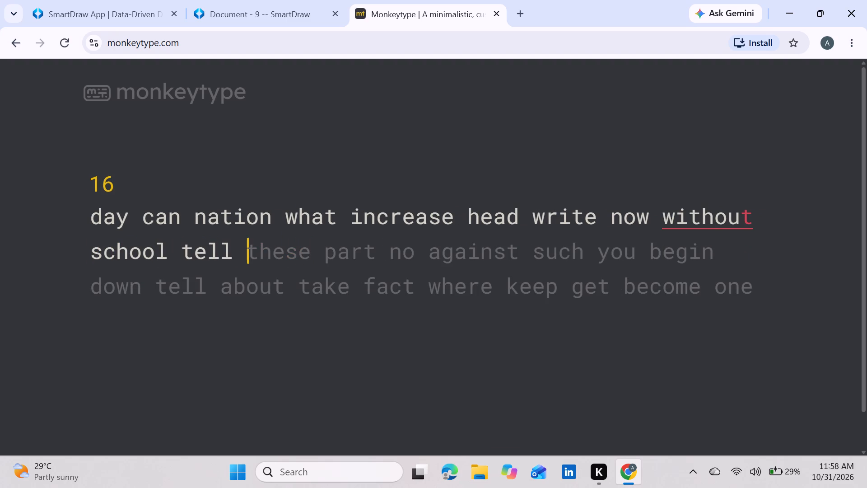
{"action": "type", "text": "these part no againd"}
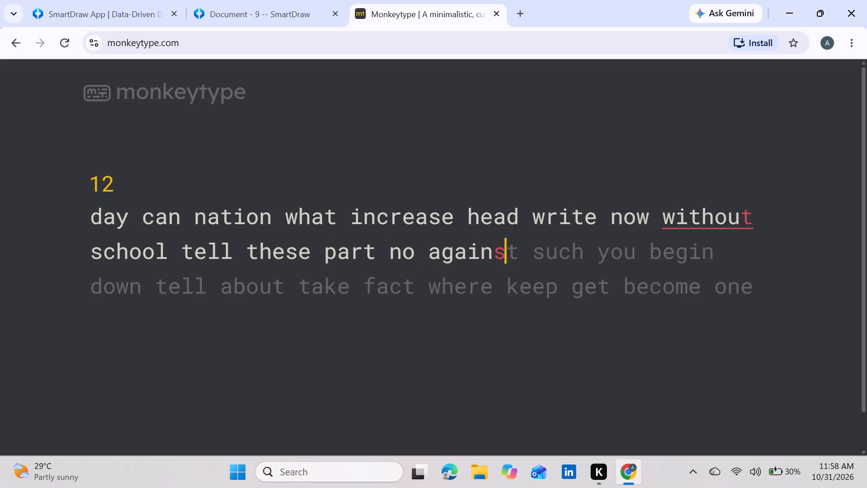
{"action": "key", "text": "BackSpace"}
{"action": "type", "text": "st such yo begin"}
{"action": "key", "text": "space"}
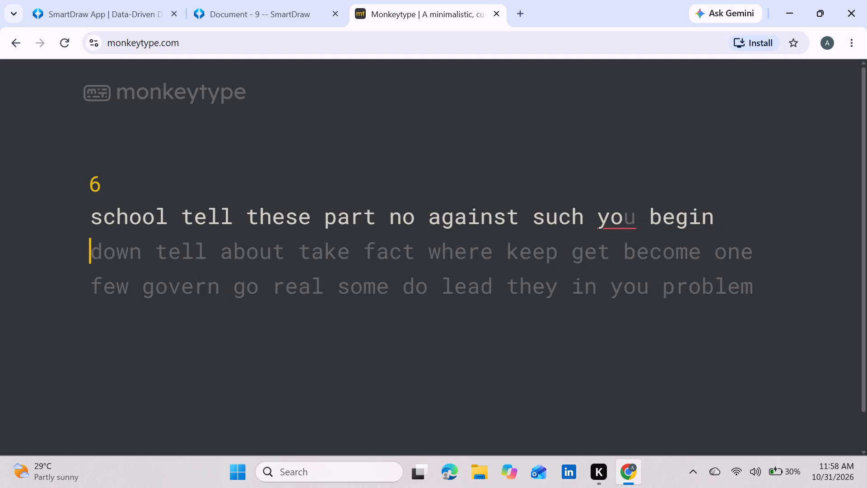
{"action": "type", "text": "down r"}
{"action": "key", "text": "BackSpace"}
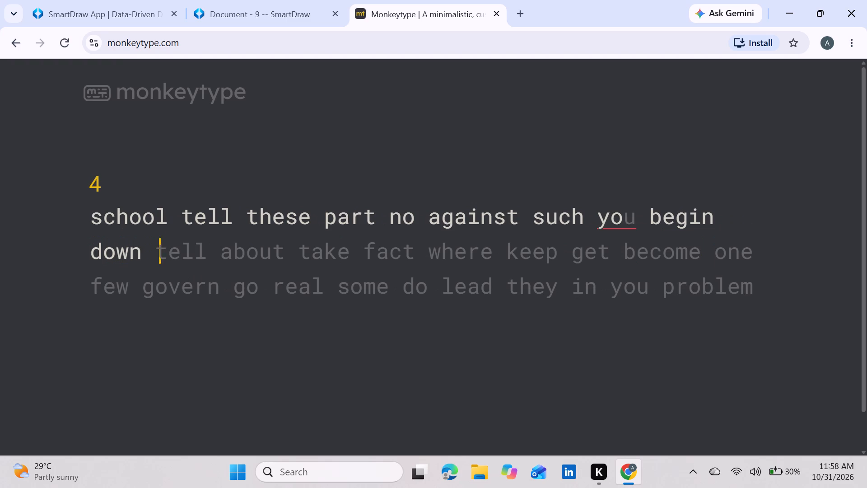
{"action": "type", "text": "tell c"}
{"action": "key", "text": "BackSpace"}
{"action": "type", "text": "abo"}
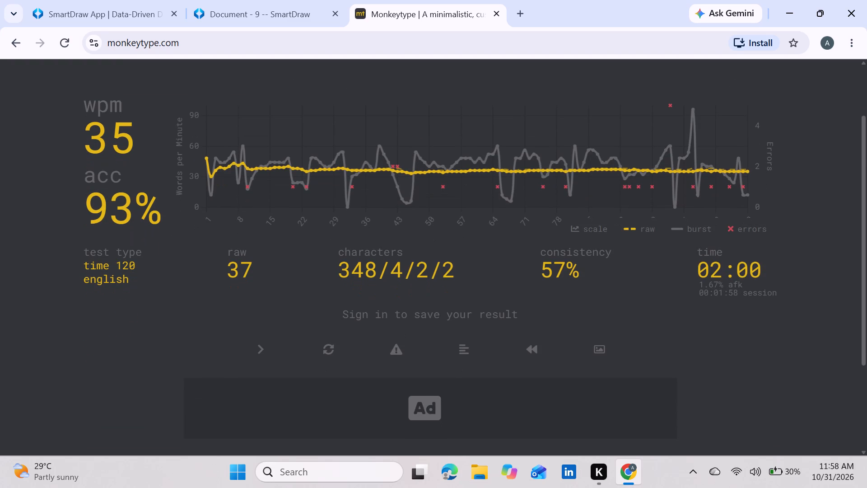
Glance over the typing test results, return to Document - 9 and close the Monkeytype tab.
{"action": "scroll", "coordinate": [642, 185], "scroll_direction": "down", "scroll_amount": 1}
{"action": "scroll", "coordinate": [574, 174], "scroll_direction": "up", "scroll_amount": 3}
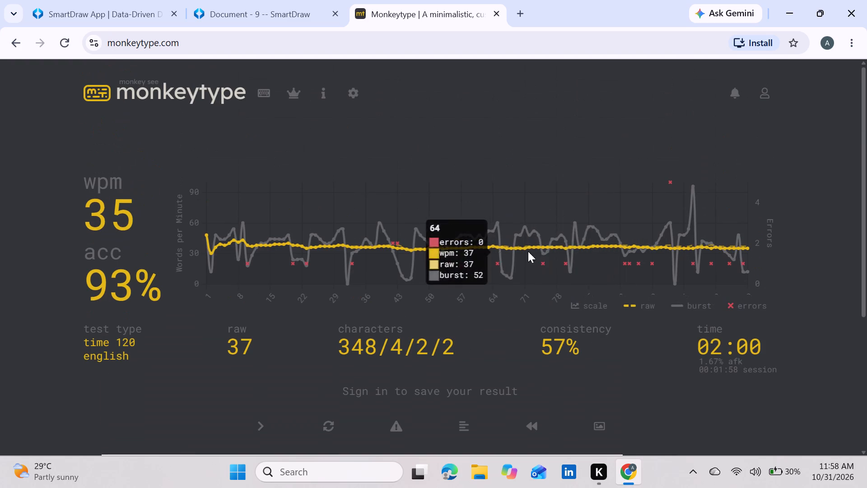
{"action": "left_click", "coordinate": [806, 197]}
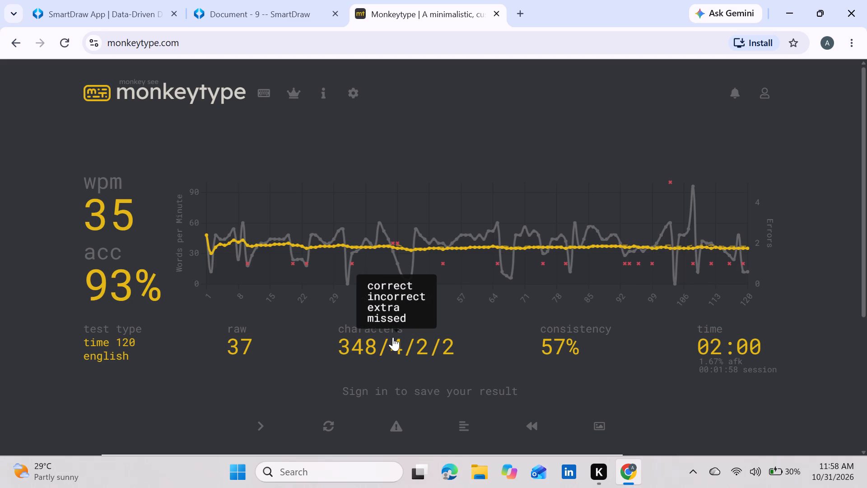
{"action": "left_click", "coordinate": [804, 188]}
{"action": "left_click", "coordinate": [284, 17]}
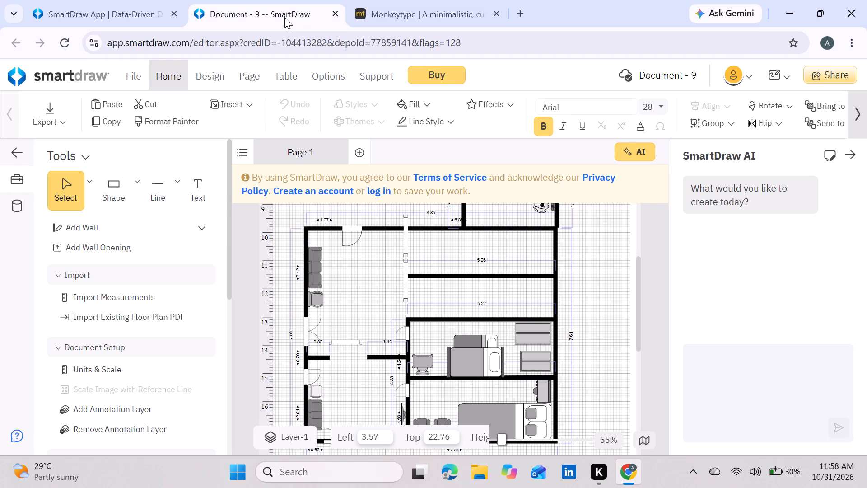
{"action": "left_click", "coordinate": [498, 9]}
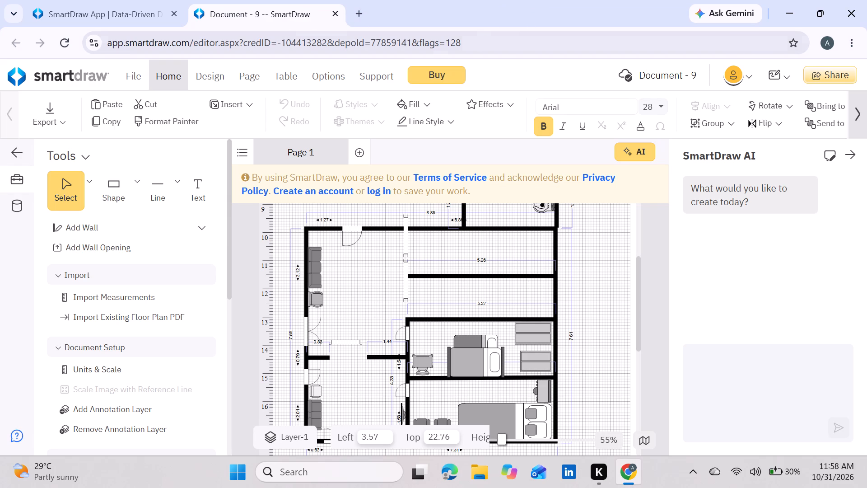
Create a new blank document from a template in the Floor Plans - Residential category.
{"action": "left_click", "coordinate": [140, 76]}
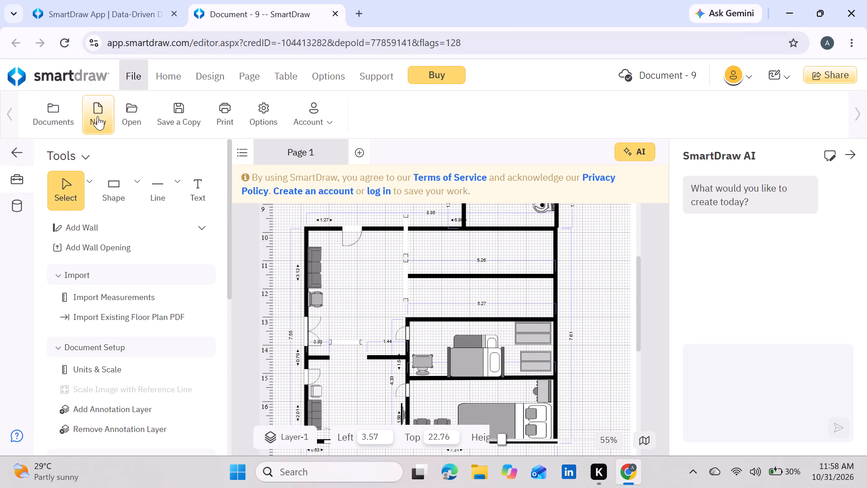
{"action": "left_click", "coordinate": [98, 116]}
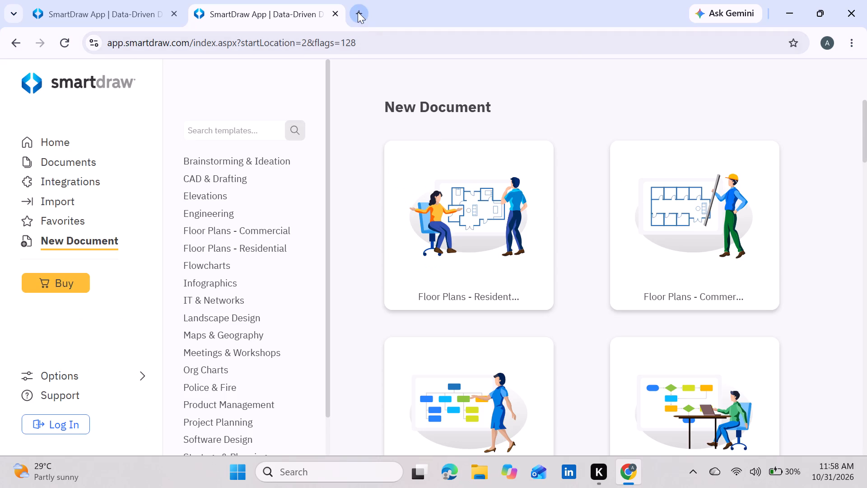
{"action": "left_click", "coordinate": [466, 216]}
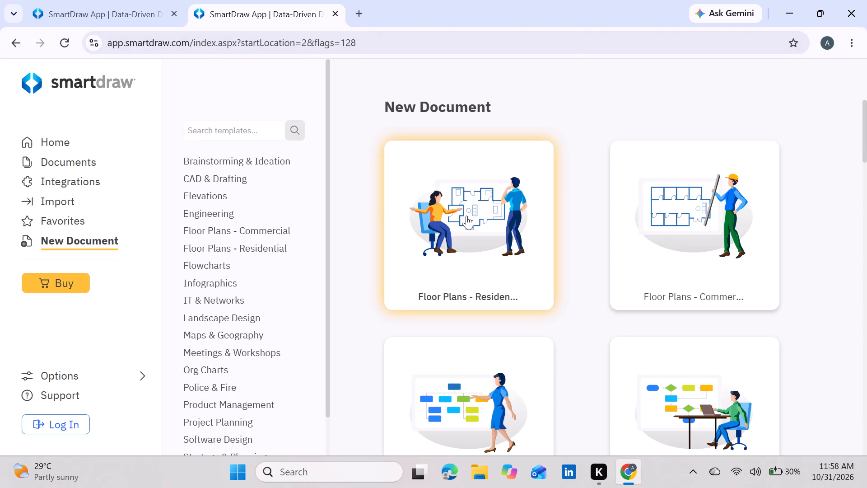
{"action": "scroll", "coordinate": [596, 269], "scroll_direction": "down", "scroll_amount": 2}
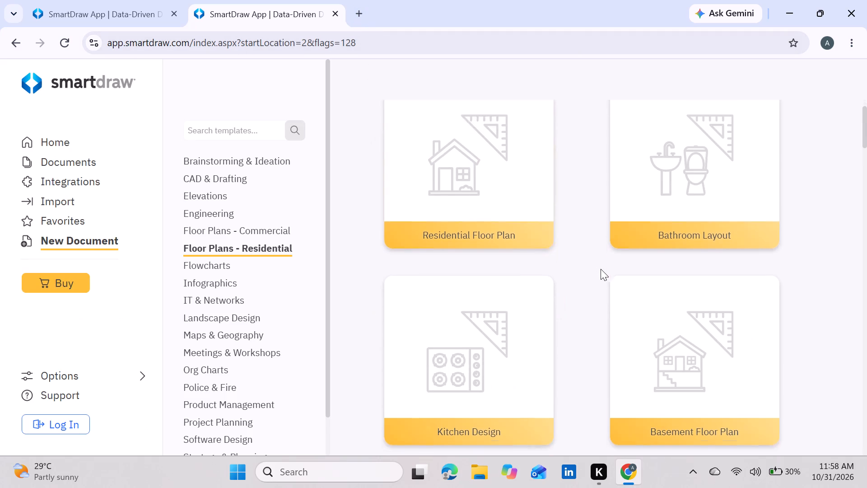
{"action": "scroll", "coordinate": [601, 264], "scroll_direction": "down", "scroll_amount": 3}
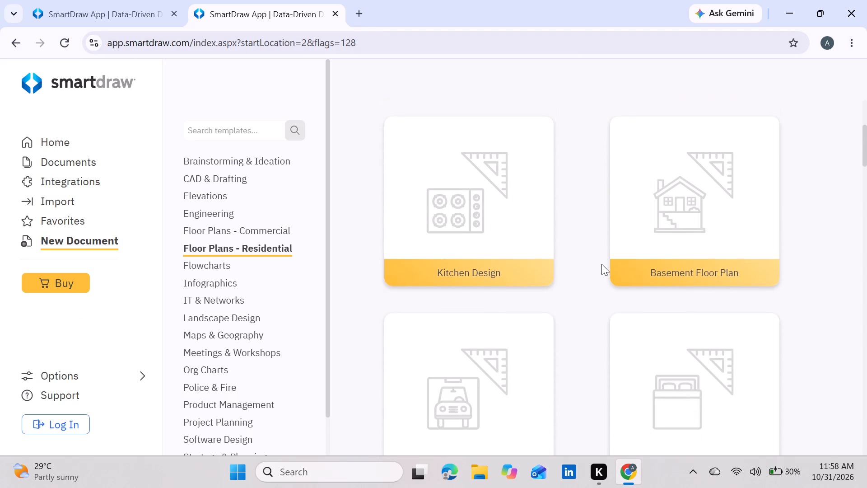
{"action": "scroll", "coordinate": [601, 264], "scroll_direction": "down", "scroll_amount": 3}
{"action": "scroll", "coordinate": [601, 264], "scroll_direction": "up", "scroll_amount": 9}
{"action": "left_click", "coordinate": [454, 247]}
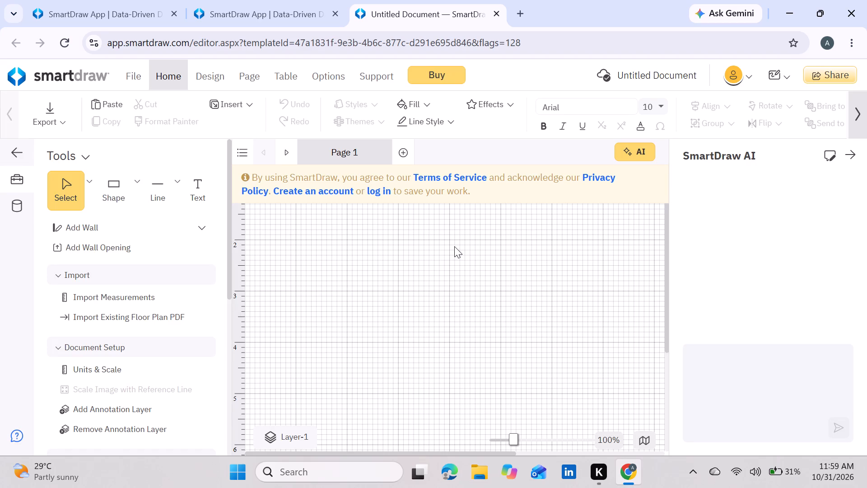
Close the SmartDraw AI assistant to free up the drawing area.
{"action": "left_click", "coordinate": [858, 157]}
{"action": "left_click", "coordinate": [852, 153]}
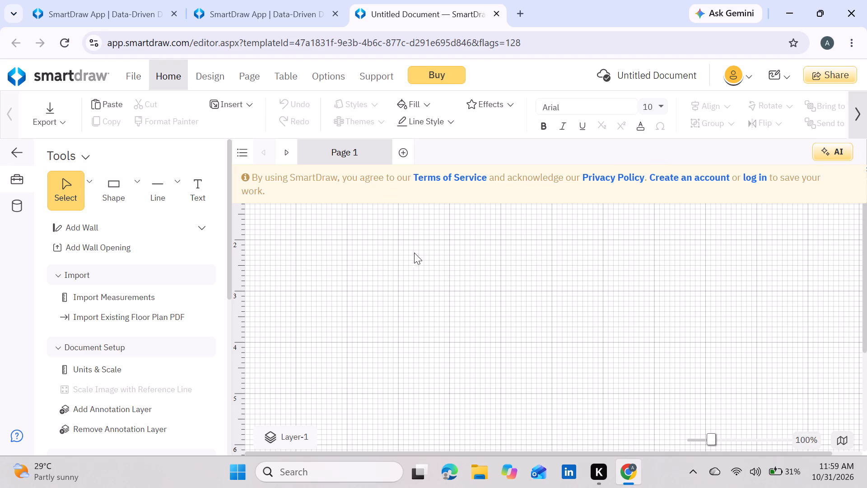
Draw a horizontal wall about 10.37 long near the top of the page as the upper outer wall.
{"action": "left_click", "coordinate": [110, 220]}
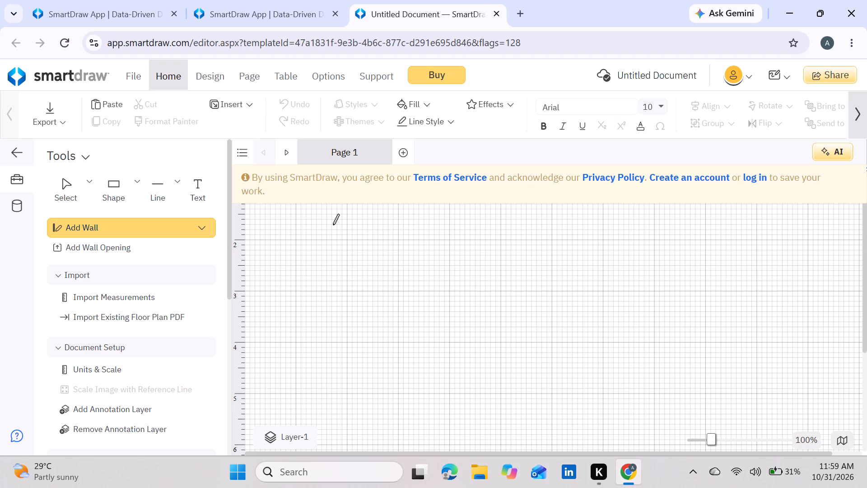
{"action": "left_click_drag", "start_coordinate": [290, 234], "coordinate": [446, 221]}
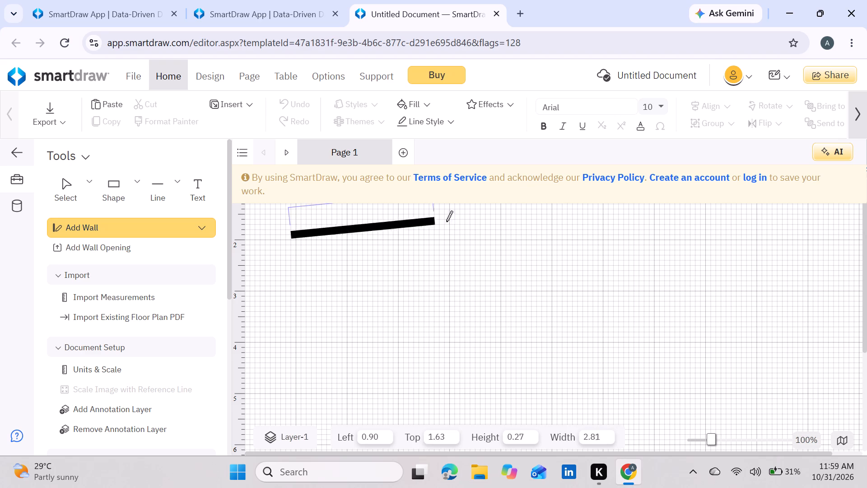
{"action": "left_click_drag", "start_coordinate": [446, 221], "coordinate": [810, 223]}
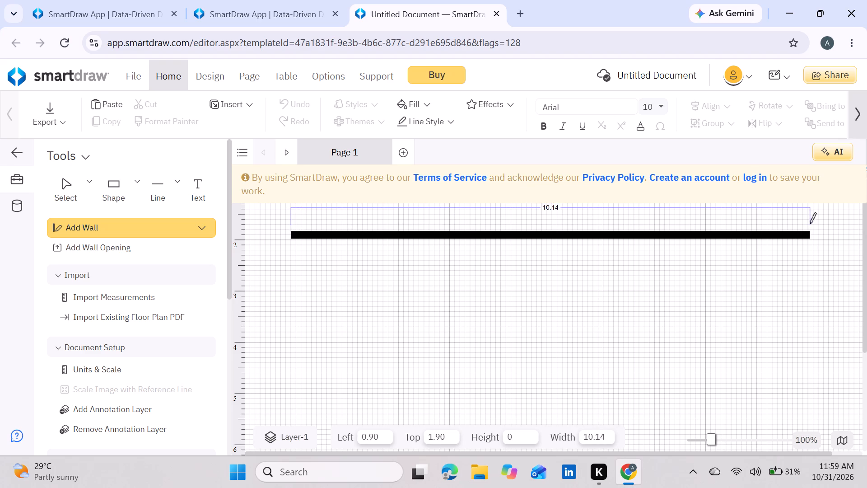
{"action": "left_click_drag", "start_coordinate": [810, 223], "coordinate": [821, 223]}
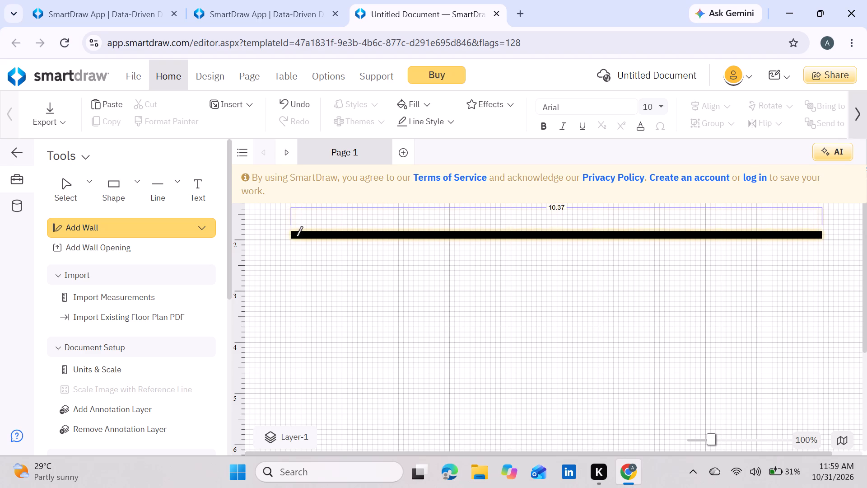
Draw two vertical side walls, each about 6.18 long, down from the left and right ends of the upper wall.
{"action": "left_click_drag", "start_coordinate": [291, 232], "coordinate": [278, 356]}
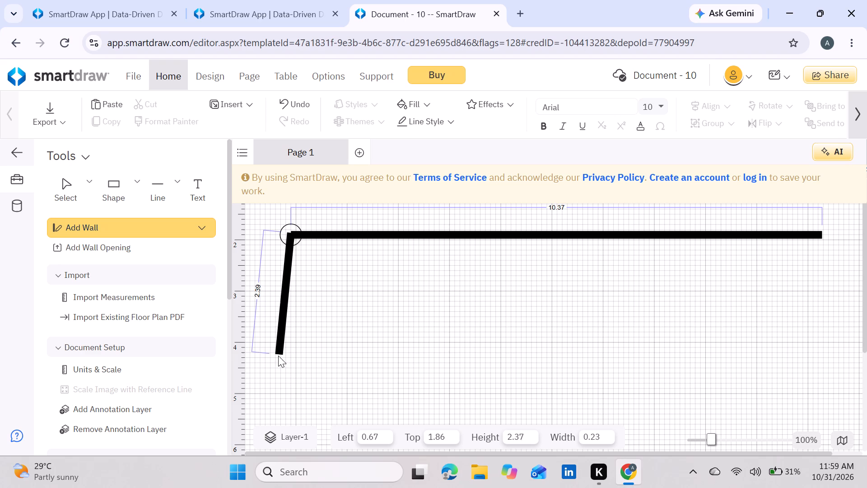
{"action": "left_click_drag", "start_coordinate": [278, 356], "coordinate": [294, 372]}
{"action": "scroll", "coordinate": [290, 366], "scroll_direction": "down", "scroll_amount": 7}
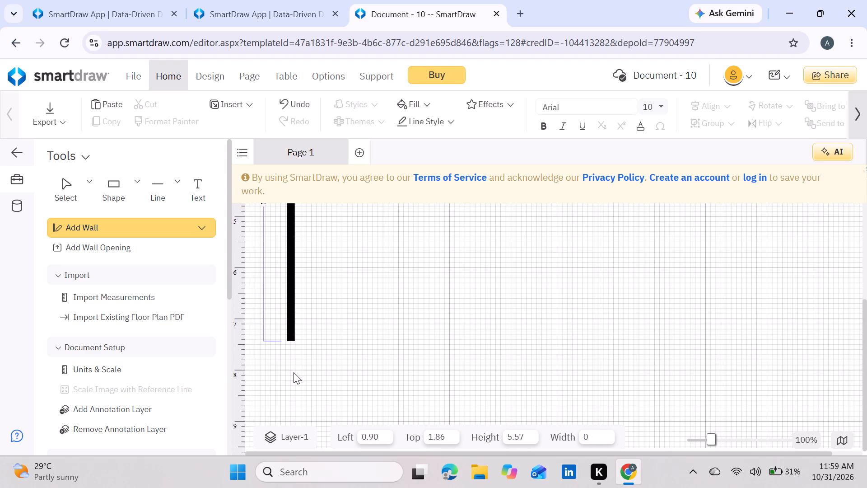
{"action": "scroll", "coordinate": [492, 317], "scroll_direction": "up", "scroll_amount": 4}
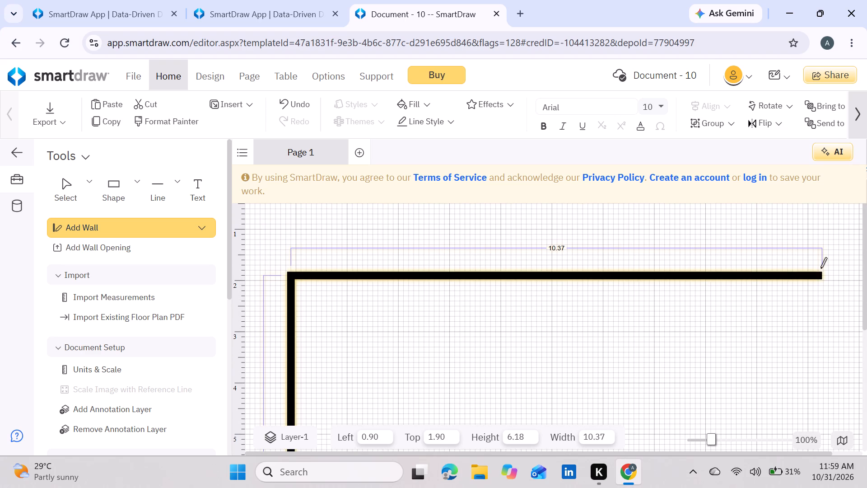
{"action": "left_click_drag", "start_coordinate": [820, 274], "coordinate": [825, 372]}
{"action": "scroll", "coordinate": [833, 342], "scroll_direction": "down", "scroll_amount": 5}
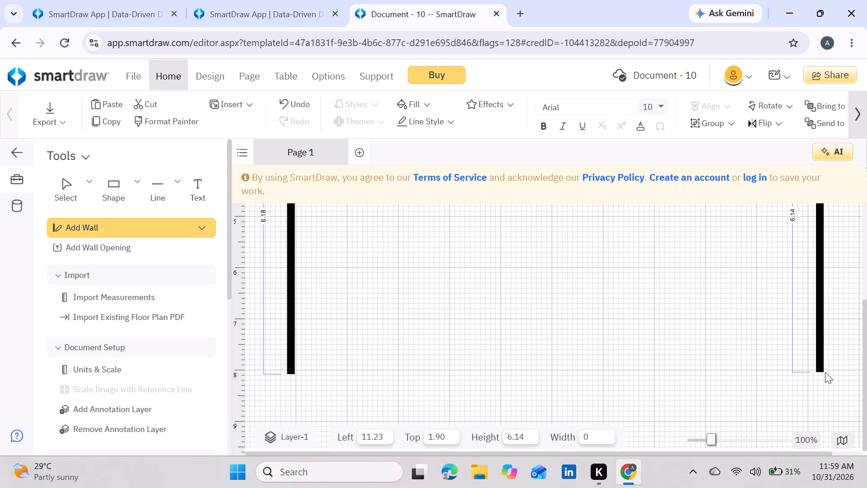
{"action": "left_click_drag", "start_coordinate": [825, 372], "coordinate": [829, 374]}
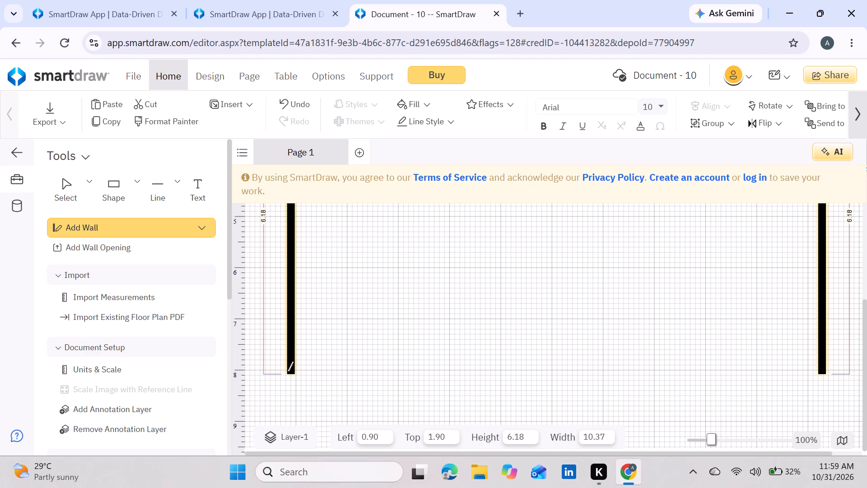
Draw a bottom wall about 10.48 long from the left wall's lower end across to the right wall.
{"action": "left_click_drag", "start_coordinate": [286, 371], "coordinate": [822, 366]}
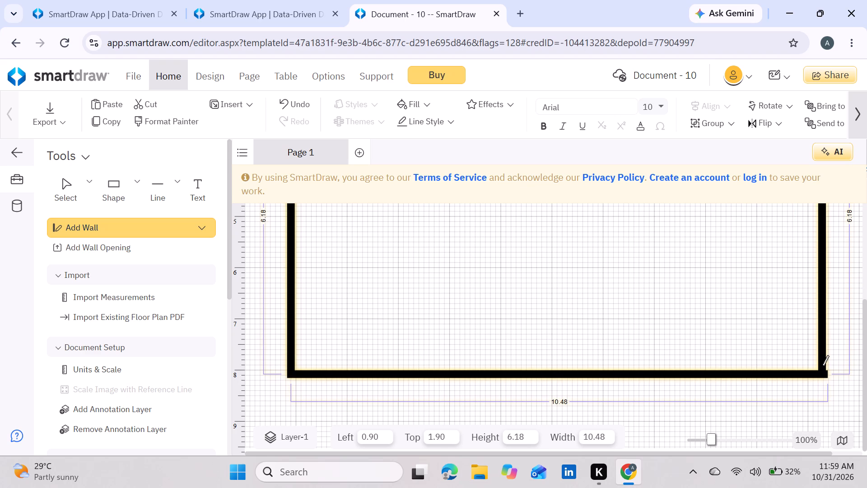
{"action": "key", "text": "Escape"}
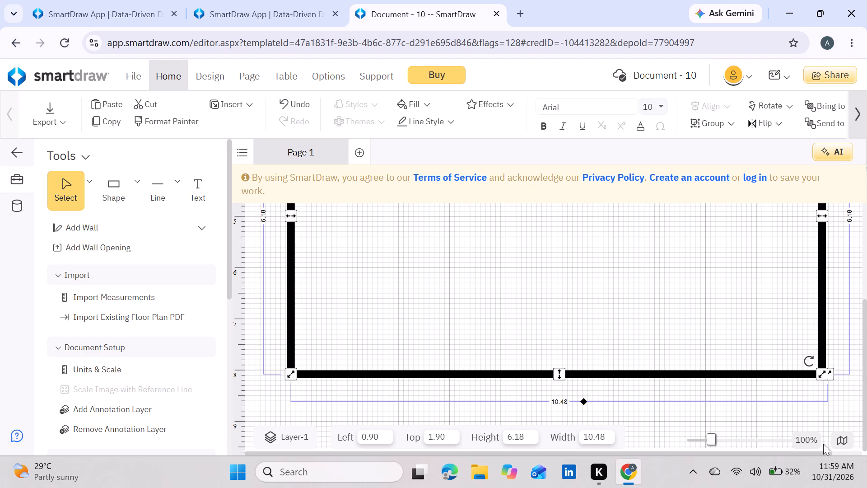
Pull the bottom wall's overshooting end onto the right wall's lower end to close the corner, making the wall about 10.41 long.
{"action": "left_click", "coordinate": [825, 424]}
{"action": "left_click", "coordinate": [825, 375]}
{"action": "left_click_drag", "start_coordinate": [829, 374], "coordinate": [821, 377]}
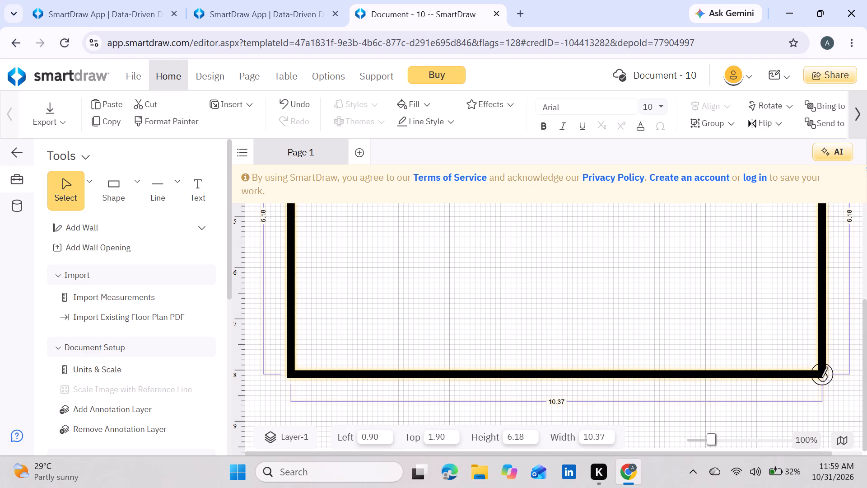
{"action": "left_click_drag", "start_coordinate": [821, 377], "coordinate": [824, 379]}
{"action": "left_click", "coordinate": [833, 425]}
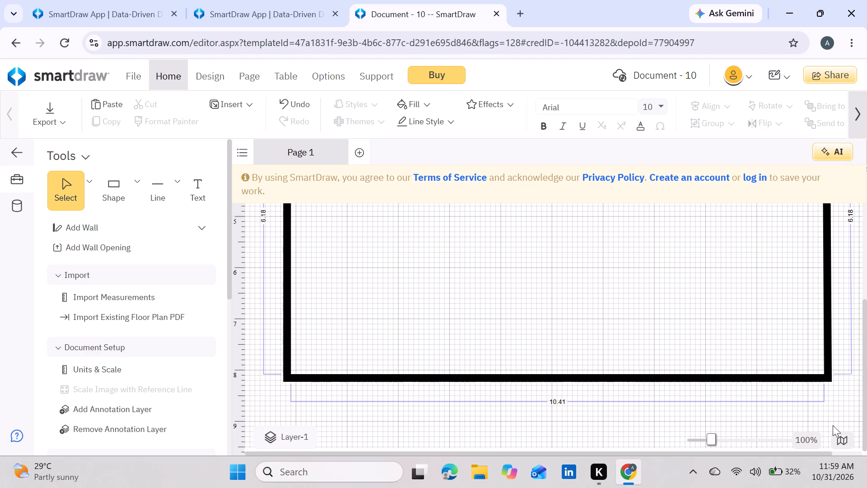
Start adding another wall to the floor plan with the Add Wall tool.
{"action": "left_click_drag", "start_coordinate": [711, 441], "coordinate": [702, 441]}
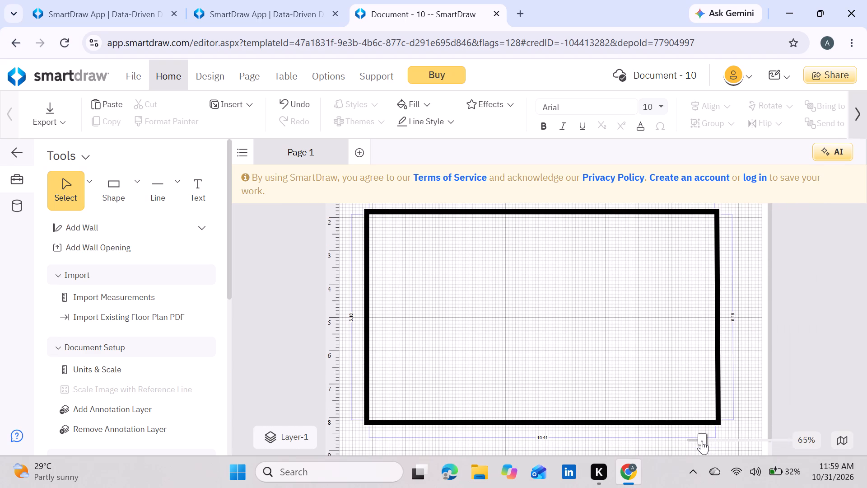
{"action": "left_click", "coordinate": [566, 330]}
{"action": "left_click", "coordinate": [82, 221]}
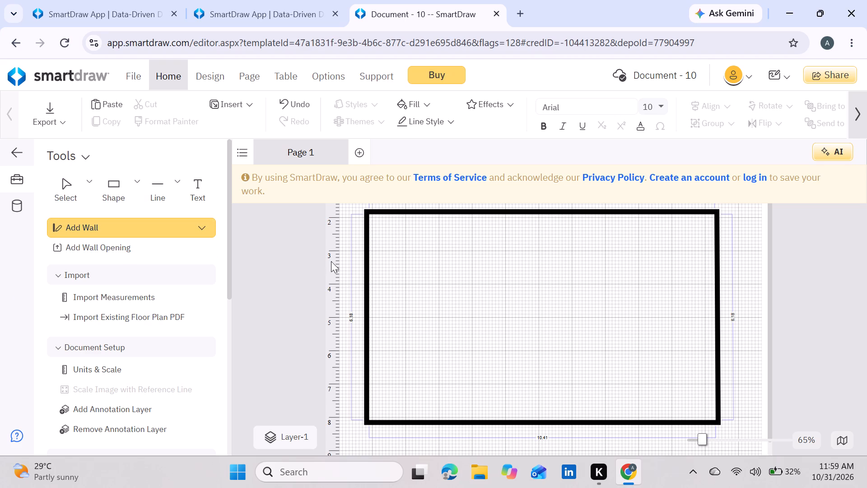
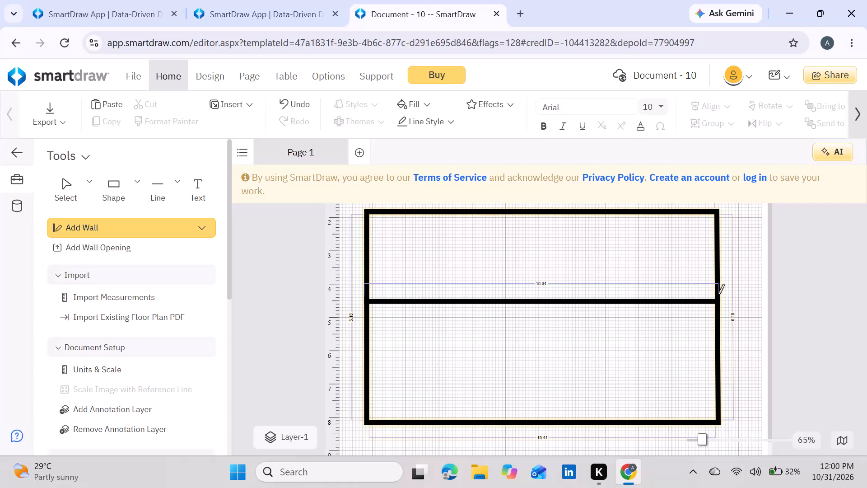
Move the right outer wall inward so the outer rectangle is about 9.95 wide.
{"action": "left_click", "coordinate": [682, 339]}
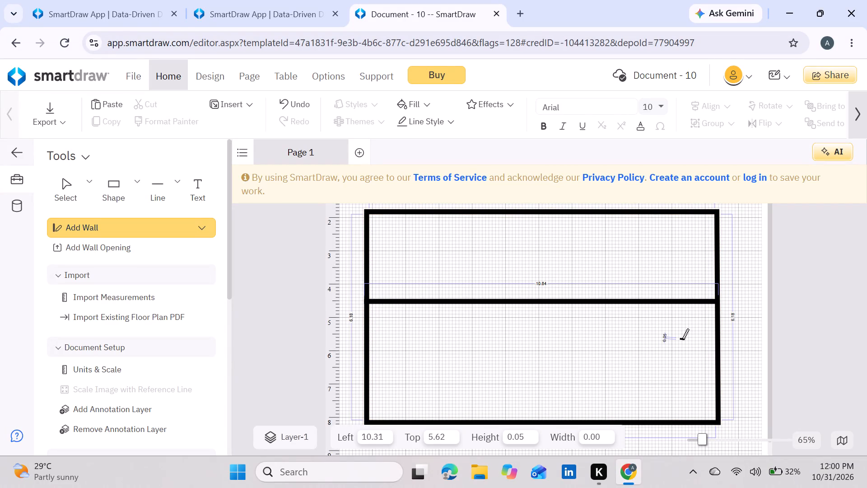
{"action": "key", "text": "Escape"}
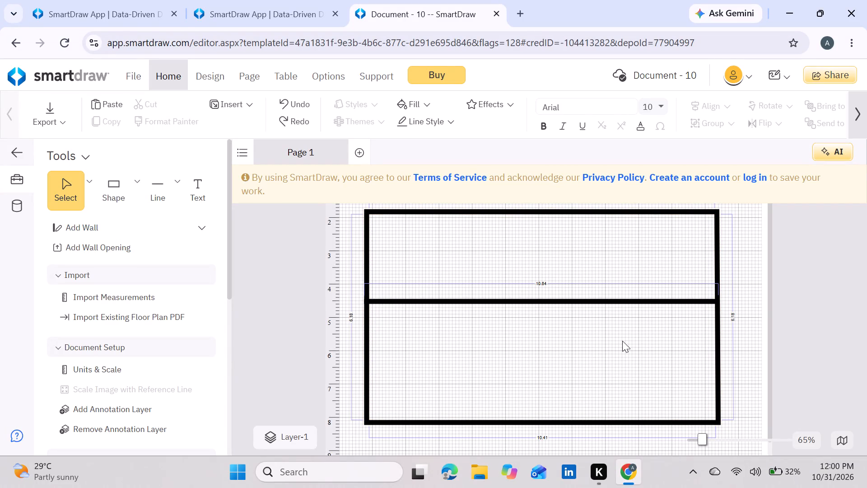
{"action": "left_click", "coordinate": [719, 324]}
{"action": "left_click_drag", "start_coordinate": [716, 315], "coordinate": [702, 320]}
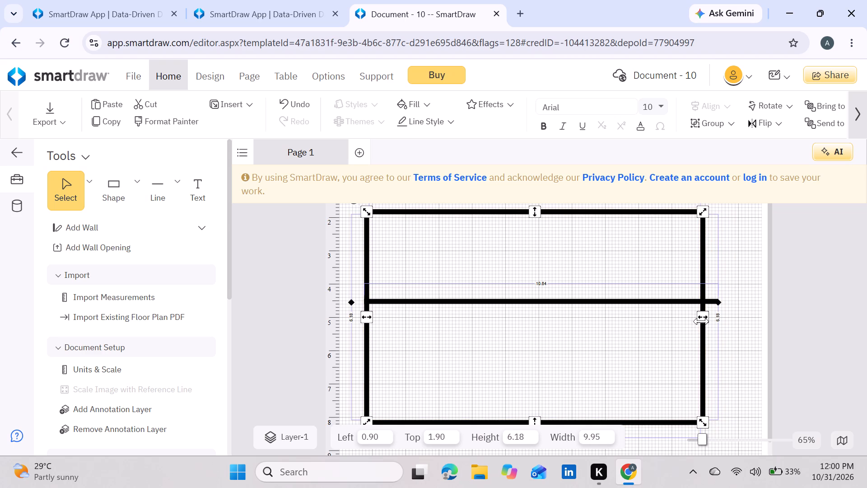
Shorten the horizontal interior wall to about 10.25 so its overshooting end meets the right outer wall.
{"action": "left_click", "coordinate": [714, 302]}
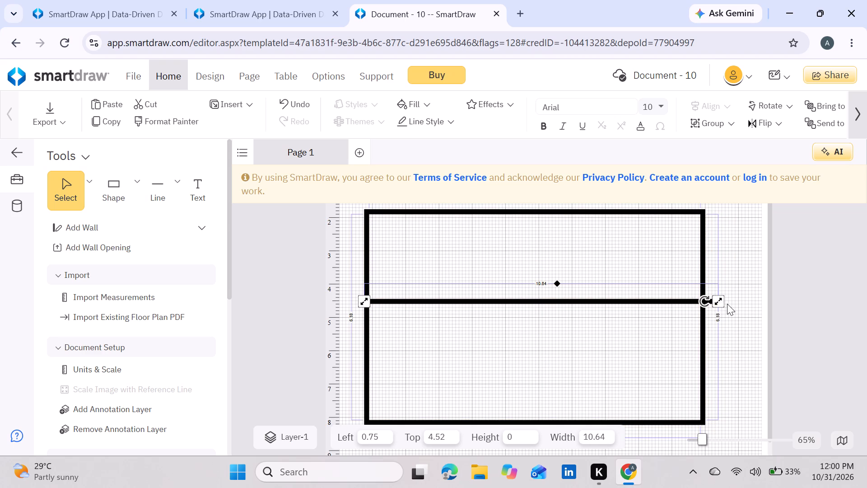
{"action": "left_click_drag", "start_coordinate": [721, 300], "coordinate": [713, 305]}
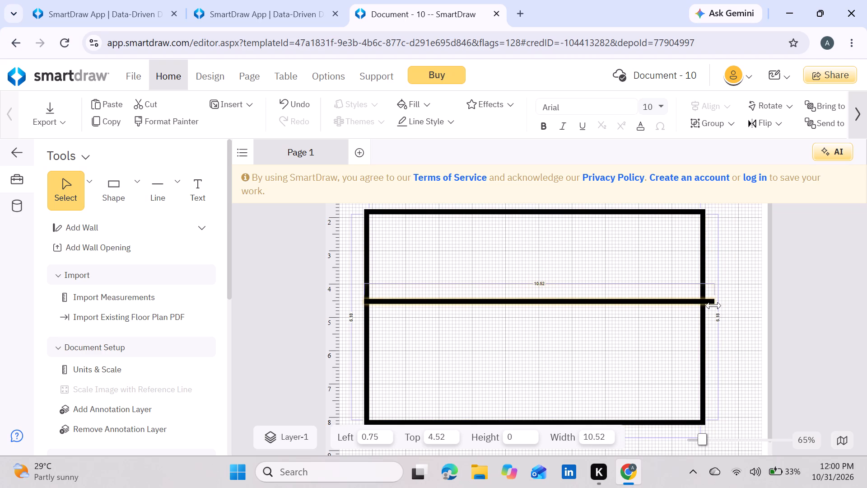
{"action": "left_click_drag", "start_coordinate": [713, 305], "coordinate": [705, 311]}
Move the bottom outer wall down so the outer rectangle is about 6.43 high.
{"action": "scroll", "coordinate": [570, 370], "scroll_direction": "down", "scroll_amount": 1}
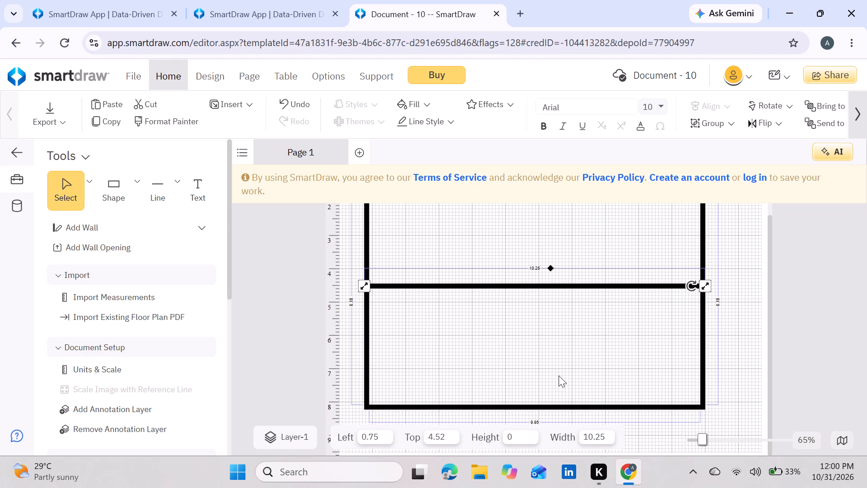
{"action": "left_click", "coordinate": [536, 402]}
{"action": "left_click", "coordinate": [537, 406]}
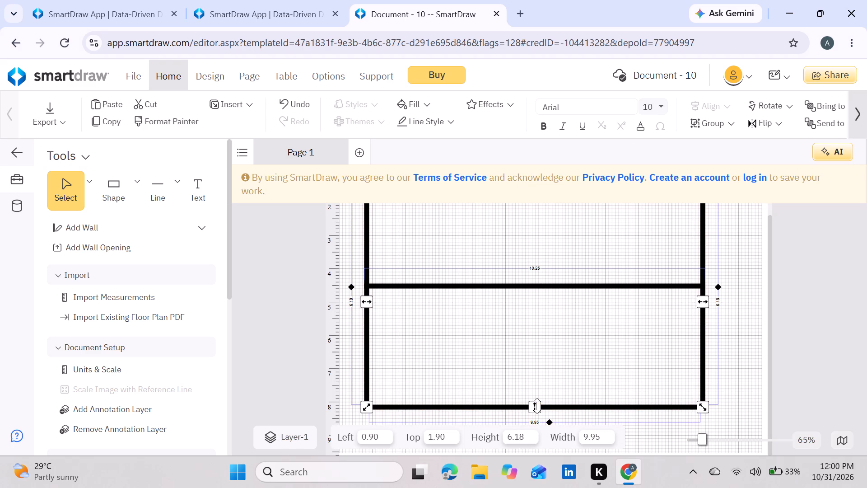
{"action": "left_click_drag", "start_coordinate": [537, 407], "coordinate": [540, 416]}
Shift the horizontal interior wall slightly down to a top position of about 4.80.
{"action": "scroll", "coordinate": [530, 371], "scroll_direction": "up", "scroll_amount": 1}
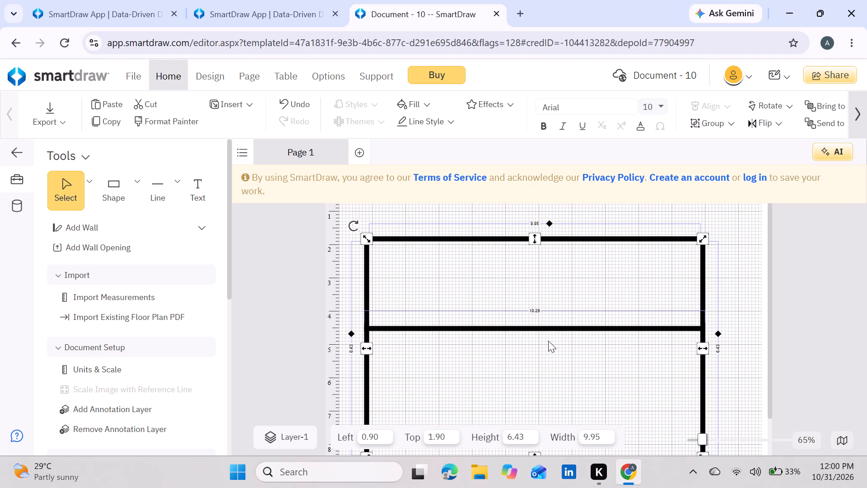
{"action": "left_click", "coordinate": [550, 329]}
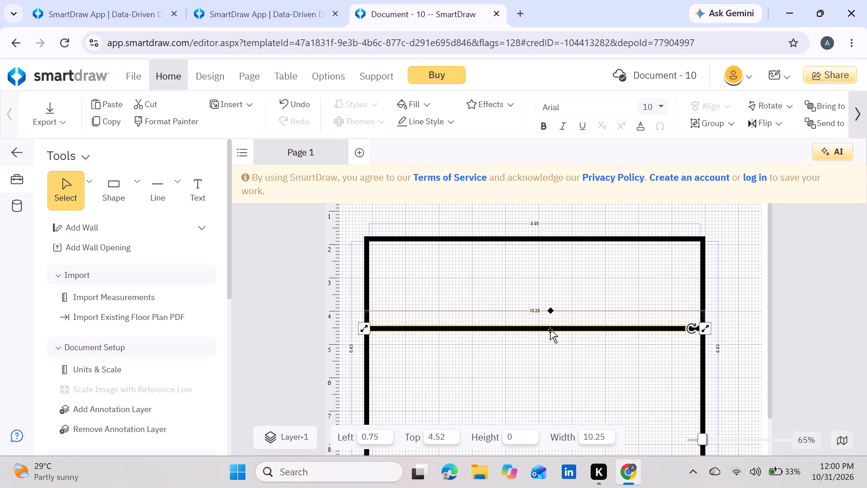
{"action": "left_click_drag", "start_coordinate": [548, 326], "coordinate": [549, 332]}
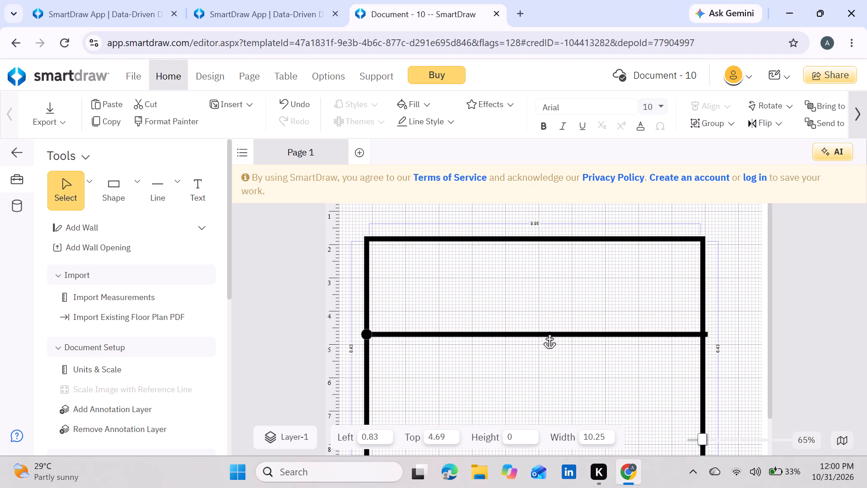
{"action": "left_click_drag", "start_coordinate": [549, 332], "coordinate": [550, 336]}
{"action": "left_click", "coordinate": [599, 364]}
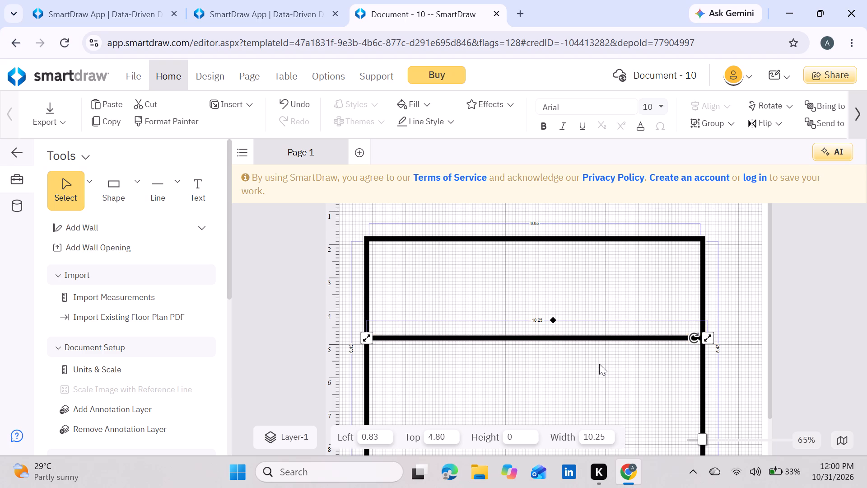
Draw a vertical interior wall about 2.90 long from the middle of the upper wall down to the horizontal interior wall.
{"action": "scroll", "coordinate": [600, 353], "scroll_direction": "down", "scroll_amount": 1}
{"action": "scroll", "coordinate": [579, 318], "scroll_direction": "up", "scroll_amount": 2}
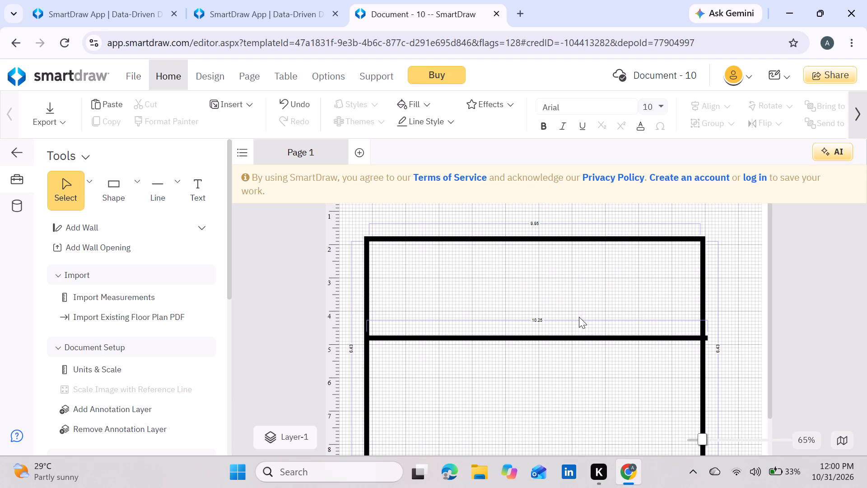
{"action": "left_click", "coordinate": [86, 236]}
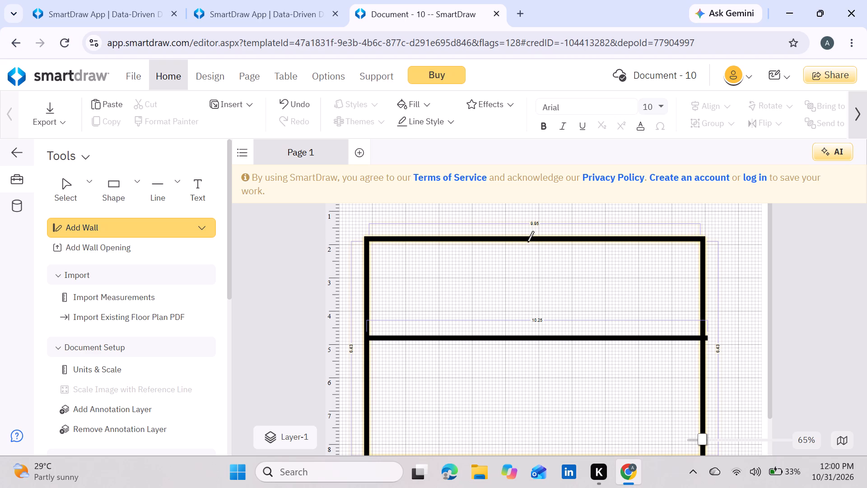
{"action": "left_click_drag", "start_coordinate": [536, 241], "coordinate": [541, 257]}
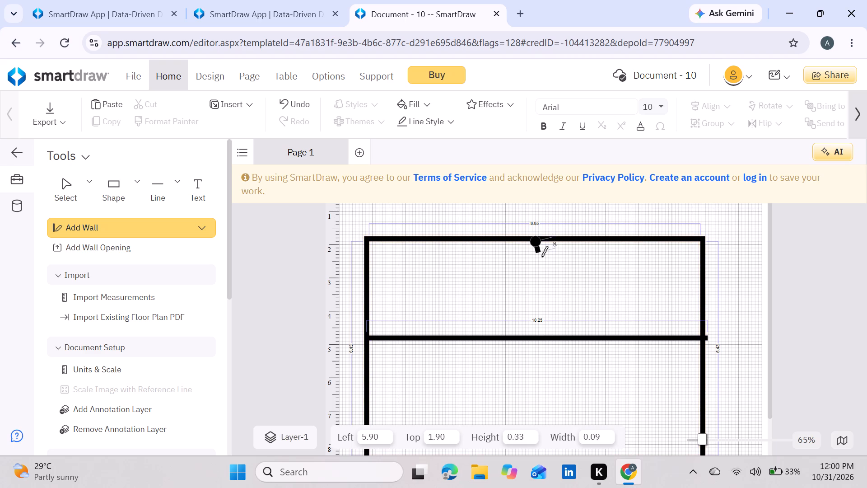
{"action": "left_click_drag", "start_coordinate": [541, 257], "coordinate": [538, 333]}
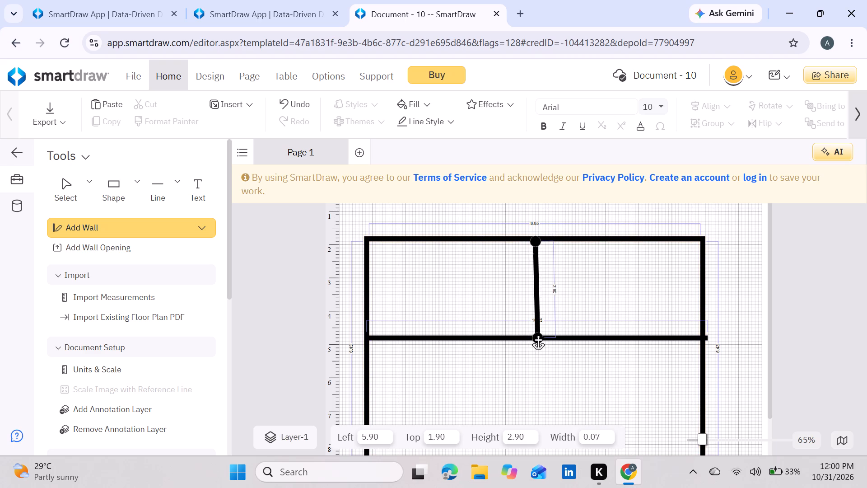
{"action": "left_click_drag", "start_coordinate": [538, 333], "coordinate": [536, 331]}
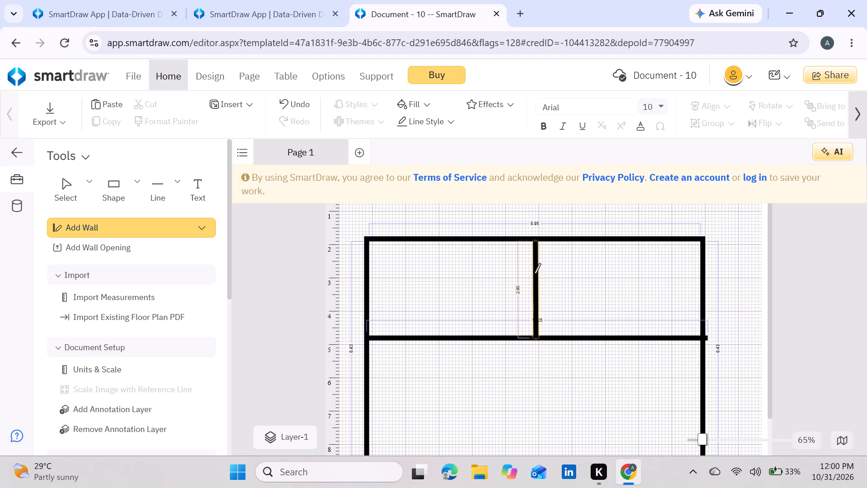
Enclose a small room about 3.21 wide and 1.04 high under the upper wall, to the right of the vertical interior wall.
{"action": "left_click_drag", "start_coordinate": [534, 274], "coordinate": [665, 271]}
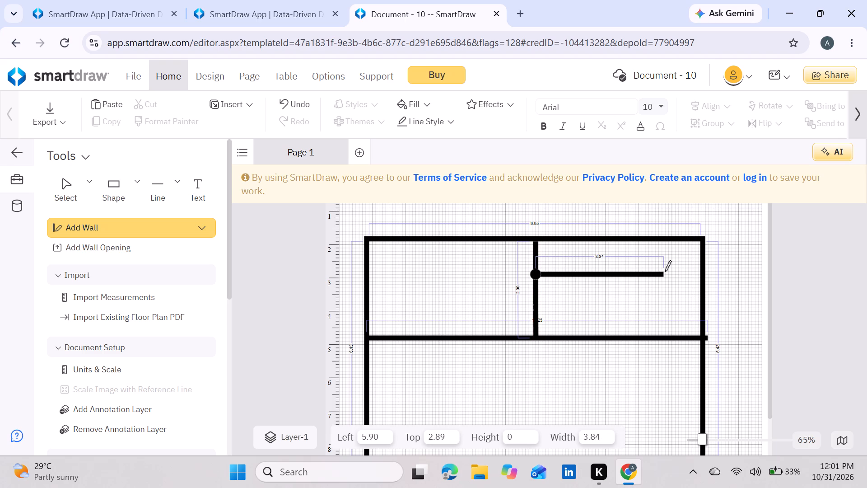
{"action": "left_click_drag", "start_coordinate": [665, 271], "coordinate": [665, 271]}
{"action": "left_click_drag", "start_coordinate": [665, 271], "coordinate": [643, 277]}
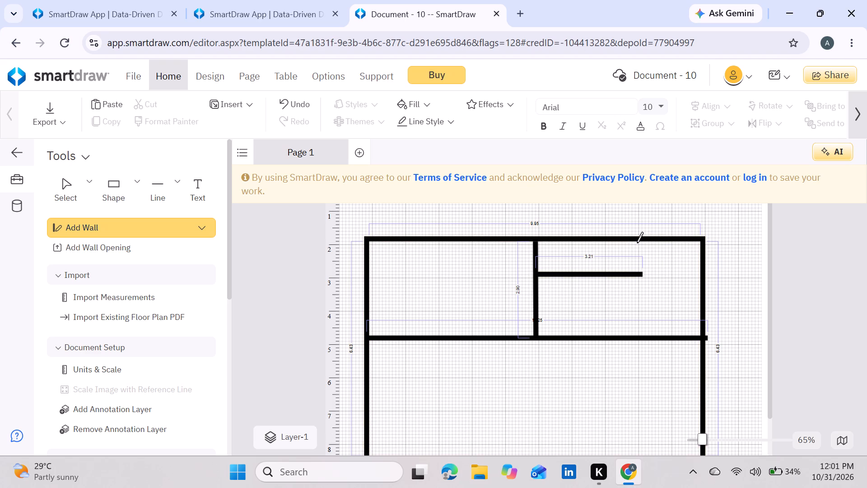
{"action": "left_click_drag", "start_coordinate": [638, 240], "coordinate": [641, 273]}
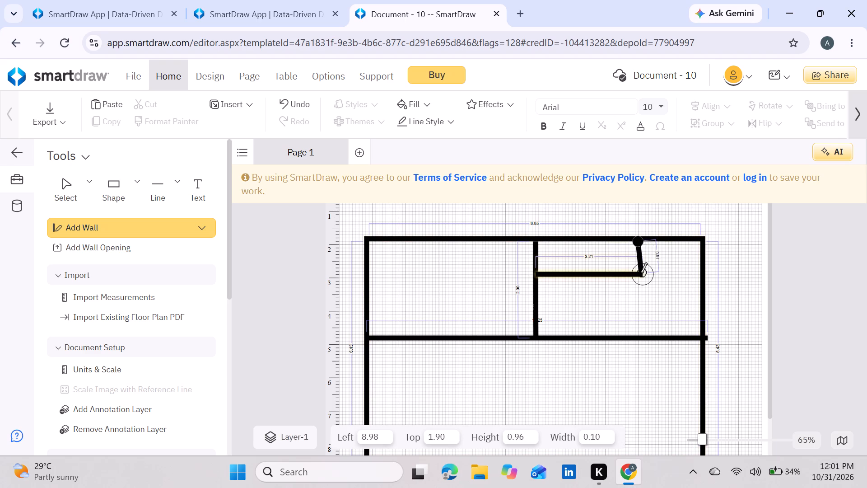
{"action": "left_click_drag", "start_coordinate": [641, 273], "coordinate": [639, 275]}
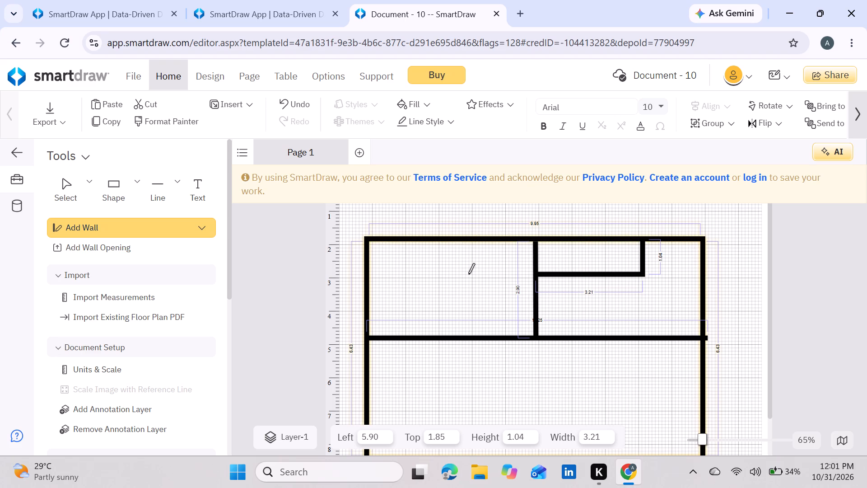
Enclose a small room about 1.94 wide and 1.26 high under the upper wall, to the left of the vertical interior wall.
{"action": "left_click_drag", "start_coordinate": [471, 241], "coordinate": [475, 266]}
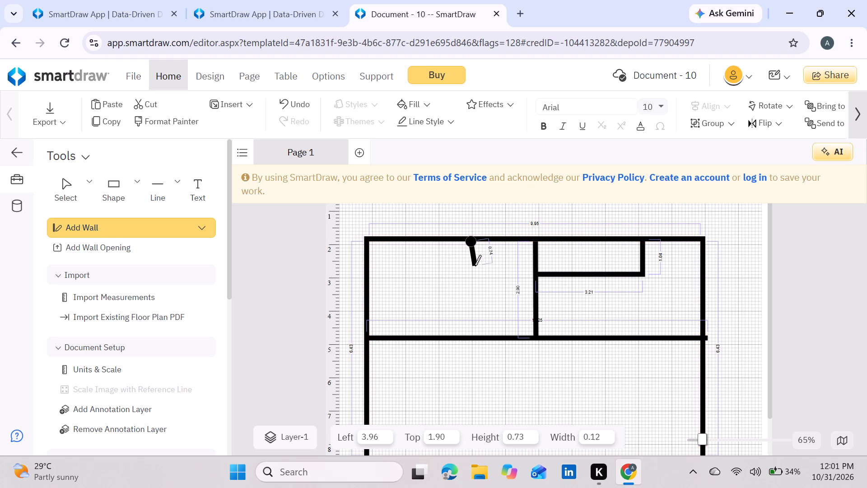
{"action": "left_click_drag", "start_coordinate": [475, 266], "coordinate": [471, 283]}
{"action": "left_click_drag", "start_coordinate": [471, 280], "coordinate": [553, 266]}
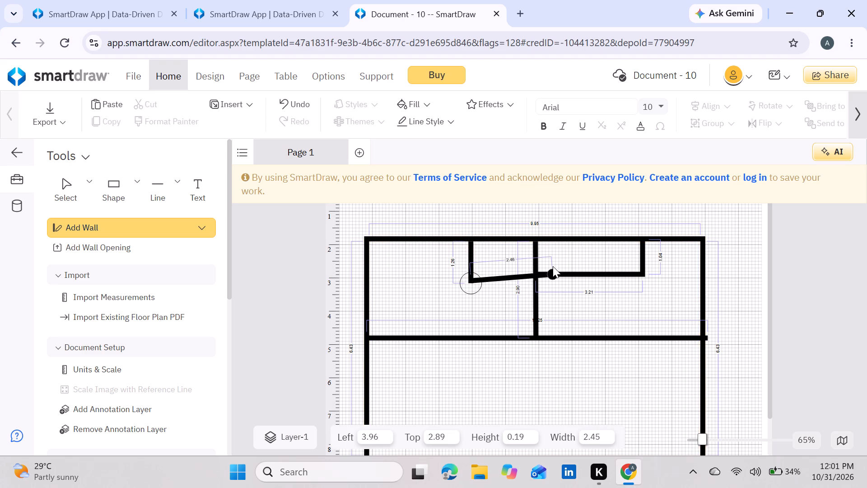
{"action": "left_click_drag", "start_coordinate": [553, 266], "coordinate": [527, 280]}
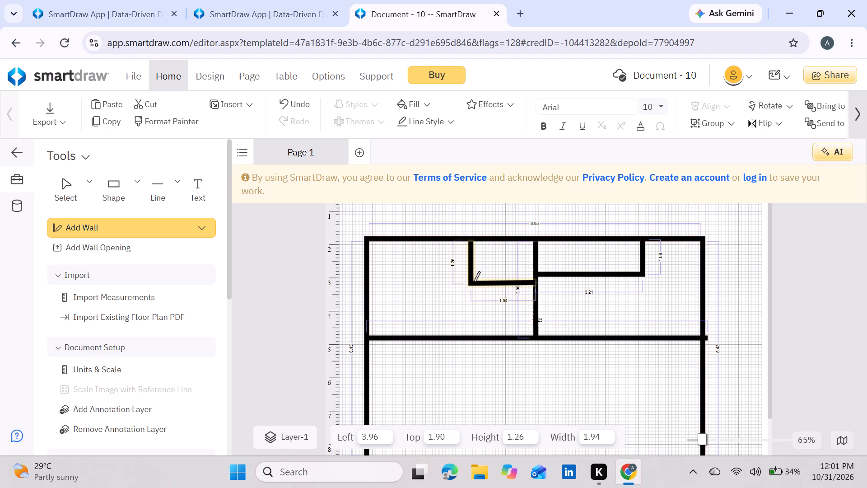
Raise the lower wall of the left small room to a room height of about 1.03, in line with the right one.
{"action": "left_click", "coordinate": [474, 282]}
{"action": "key", "text": "Escape"}
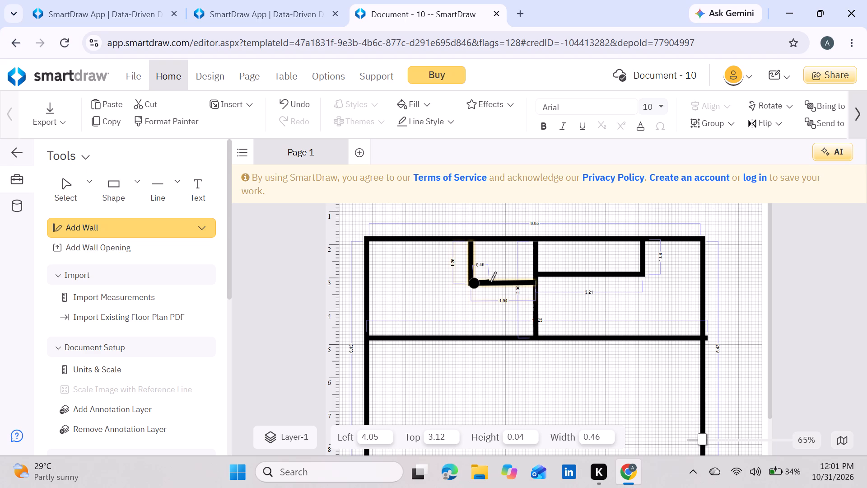
{"action": "left_click_drag", "start_coordinate": [503, 282], "coordinate": [503, 274]}
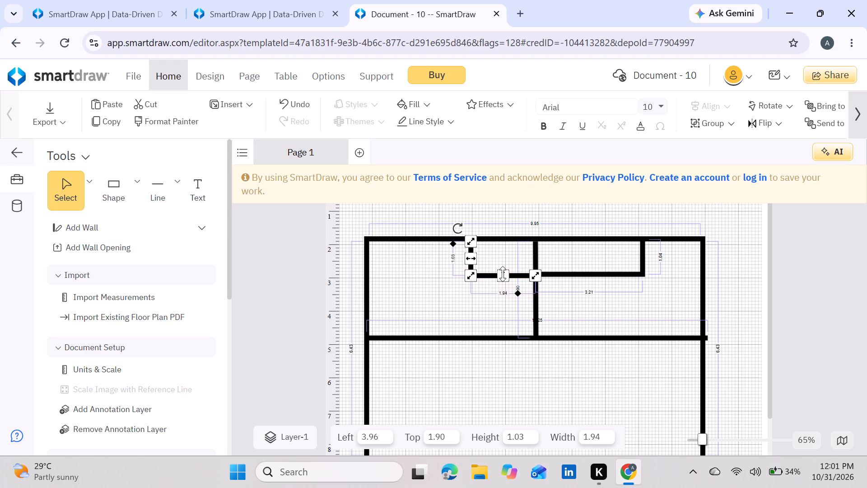
{"action": "left_click", "coordinate": [515, 311]}
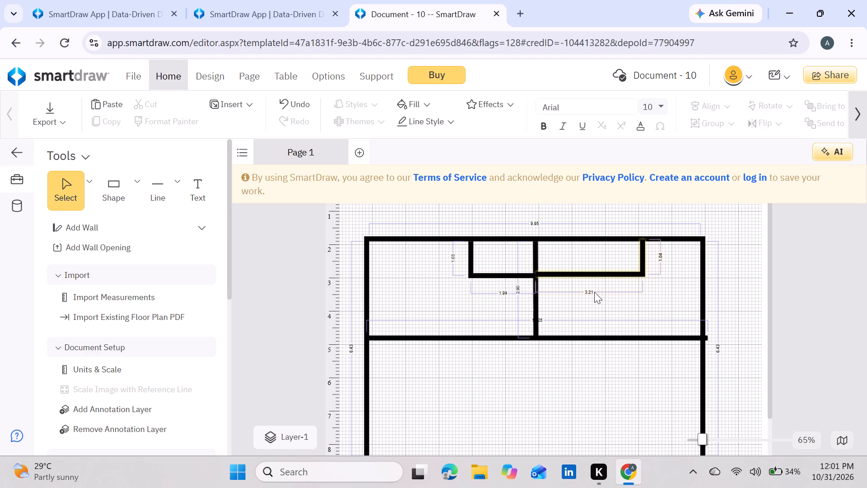
{"action": "left_click", "coordinate": [594, 292]}
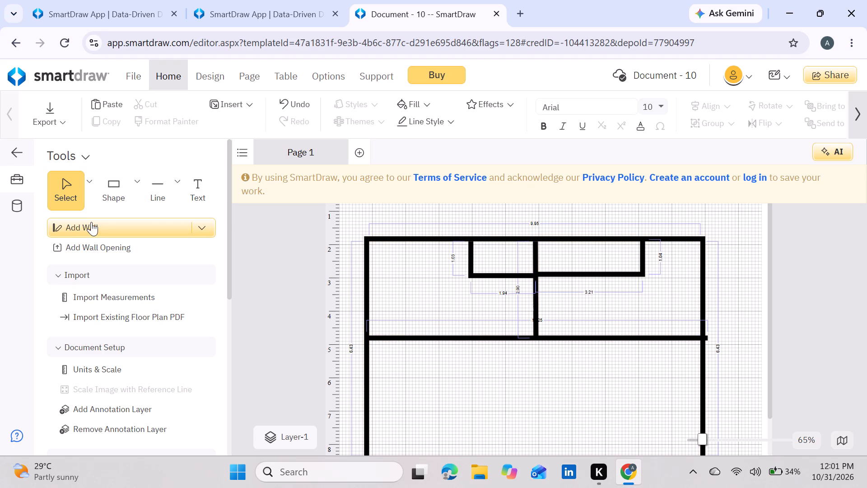
Draw a horizontal wall about 5.37 long from the left outer wall into the lower half of the plan.
{"action": "scroll", "coordinate": [370, 357], "scroll_direction": "down", "scroll_amount": 1}
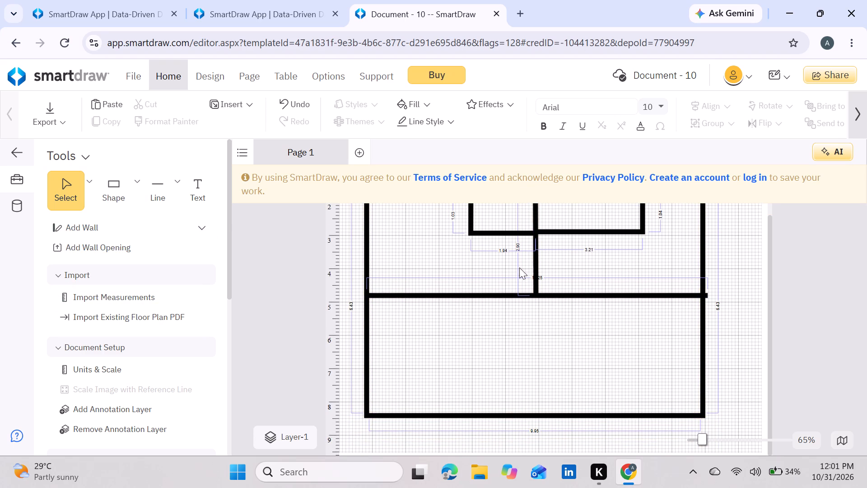
{"action": "left_click", "coordinate": [82, 225]}
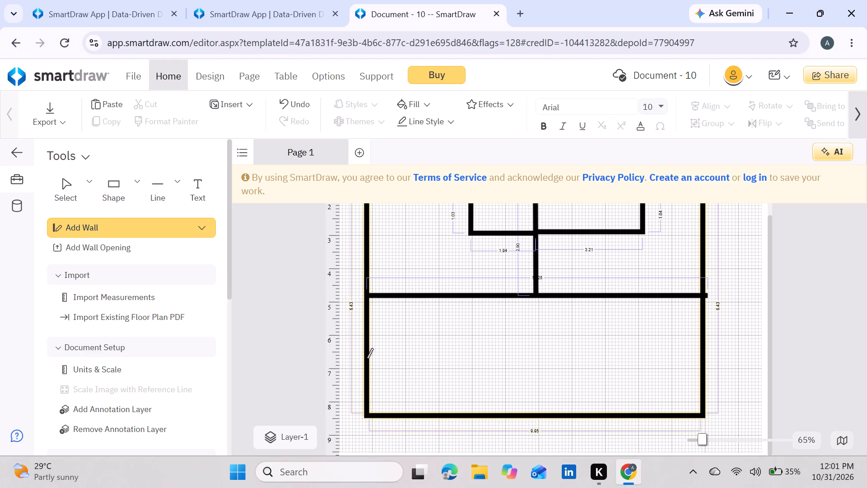
{"action": "left_click_drag", "start_coordinate": [367, 359], "coordinate": [462, 360]}
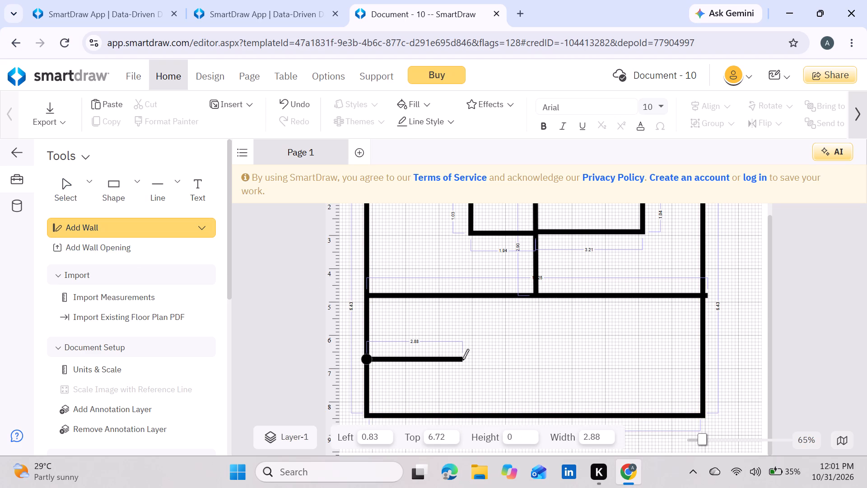
{"action": "left_click_drag", "start_coordinate": [462, 360], "coordinate": [471, 360]}
{"action": "left_click_drag", "start_coordinate": [471, 360], "coordinate": [472, 359]}
{"action": "left_click_drag", "start_coordinate": [472, 359], "coordinate": [554, 357]}
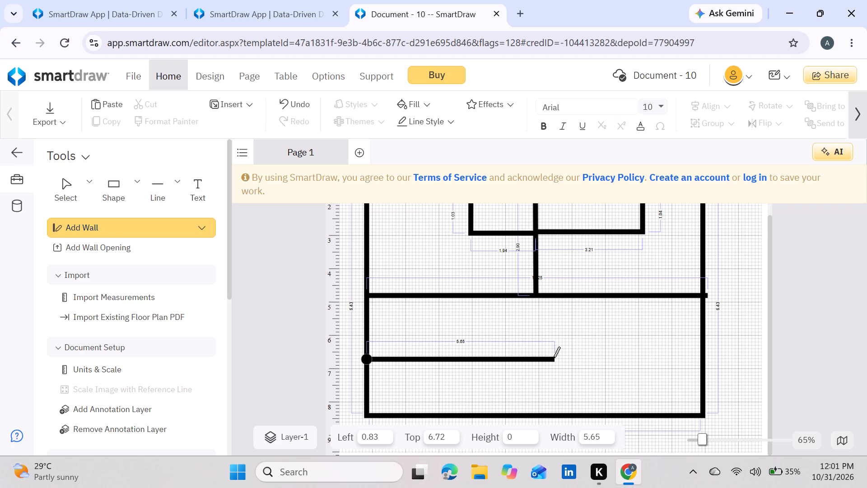
{"action": "left_click_drag", "start_coordinate": [554, 357], "coordinate": [546, 354]}
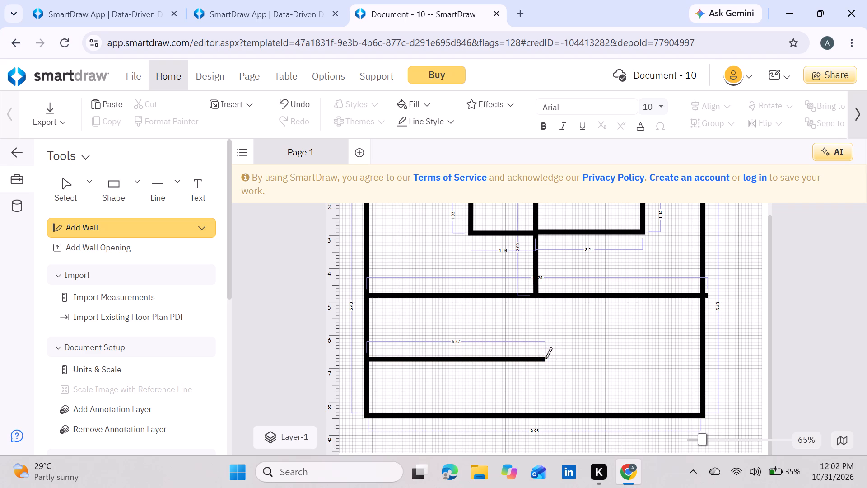
Close the lower-left room with a wall about 1.63 long down to the lower outer wall, and divide it with a wall about 1.62 long.
{"action": "left_click_drag", "start_coordinate": [545, 358], "coordinate": [547, 412]}
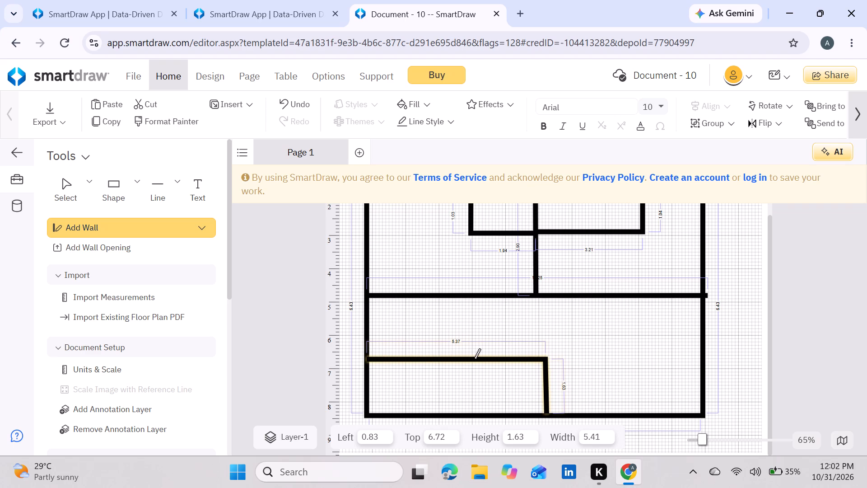
{"action": "left_click_drag", "start_coordinate": [474, 359], "coordinate": [474, 411]}
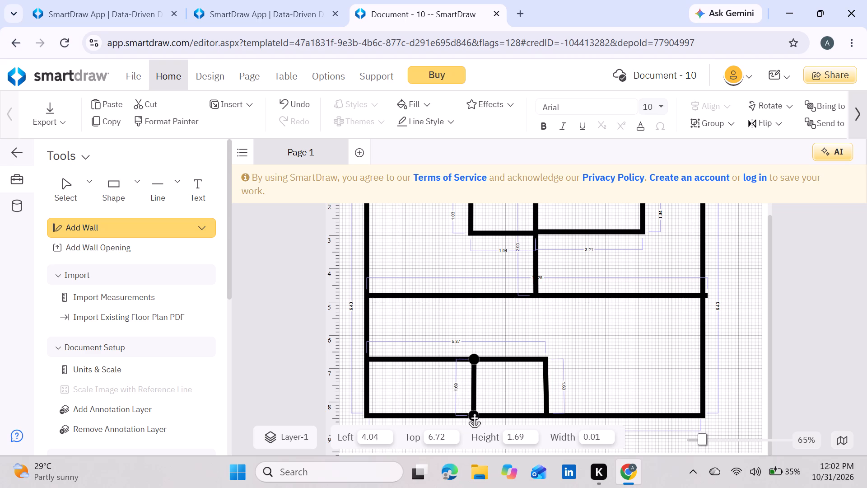
{"action": "left_click_drag", "start_coordinate": [474, 411], "coordinate": [474, 408]}
{"action": "left_click", "coordinate": [634, 351]}
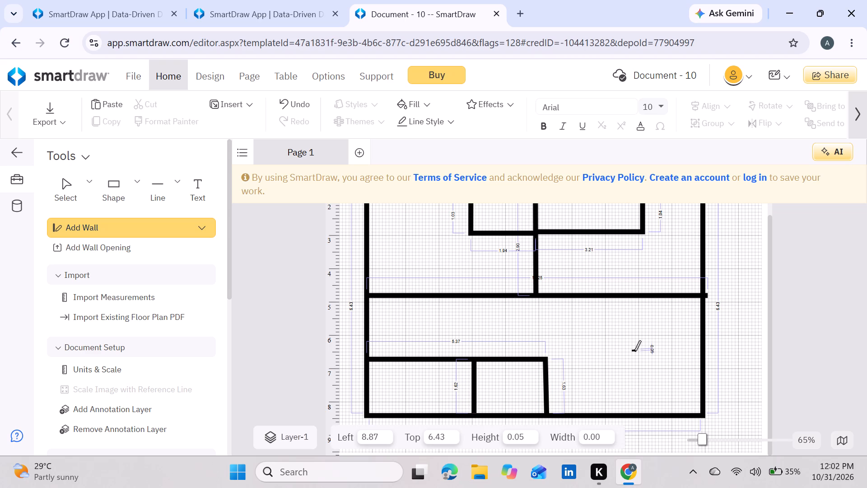
{"action": "key", "text": "Escape"}
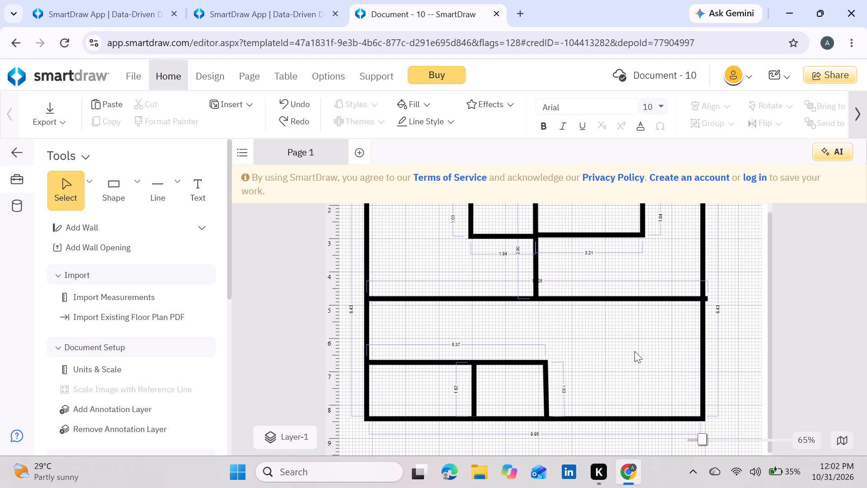
Insert a Double Door (60") in the lower outer wall near its right end, scaled to about 1.21 wide and 0.69 high.
{"action": "scroll", "coordinate": [634, 351], "scroll_direction": "up", "scroll_amount": 2}
{"action": "scroll", "coordinate": [634, 351], "scroll_direction": "down", "scroll_amount": 1}
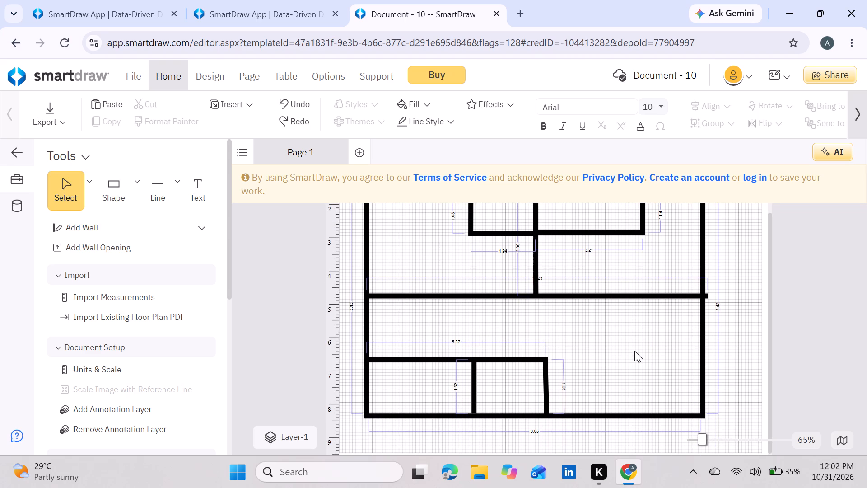
{"action": "scroll", "coordinate": [120, 280], "scroll_direction": "down", "scroll_amount": 4}
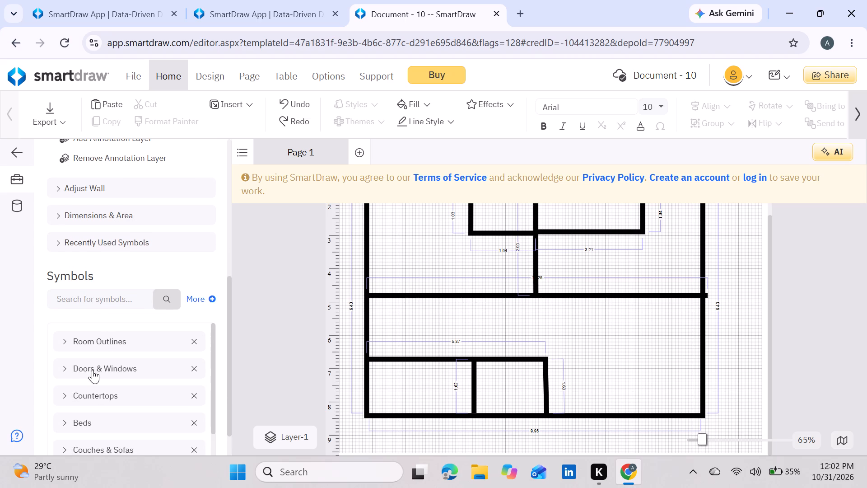
{"action": "left_click", "coordinate": [71, 368]}
{"action": "scroll", "coordinate": [158, 389], "scroll_direction": "down", "scroll_amount": 1}
{"action": "scroll", "coordinate": [114, 370], "scroll_direction": "up", "scroll_amount": 1}
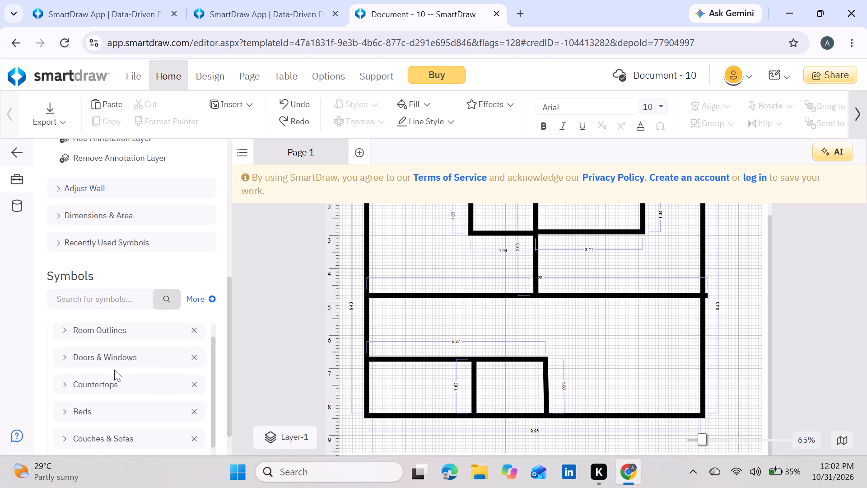
{"action": "left_click", "coordinate": [62, 371]}
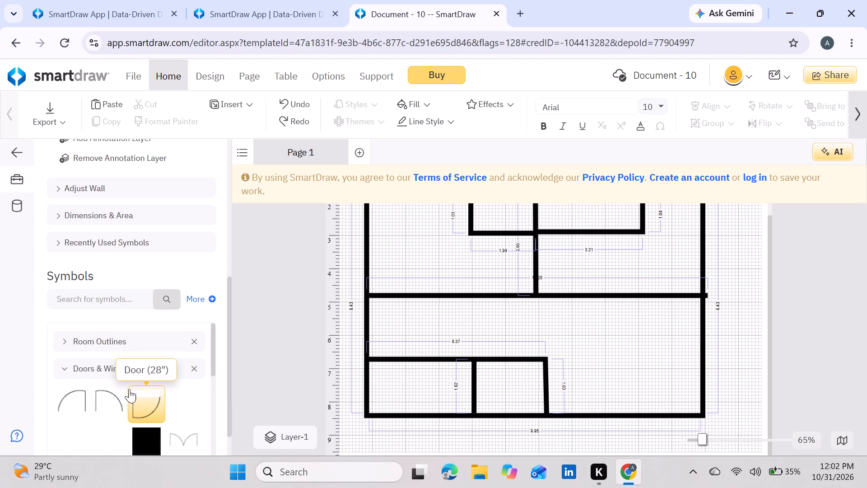
{"action": "left_click", "coordinate": [196, 436]}
{"action": "left_click_drag", "start_coordinate": [196, 435], "coordinate": [196, 435]}
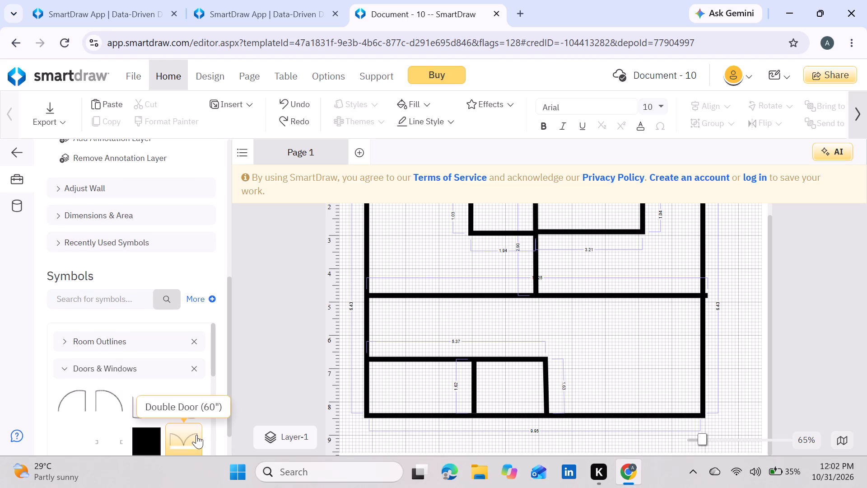
{"action": "left_click_drag", "start_coordinate": [196, 435], "coordinate": [634, 400]}
{"action": "left_click_drag", "start_coordinate": [661, 388], "coordinate": [657, 398]}
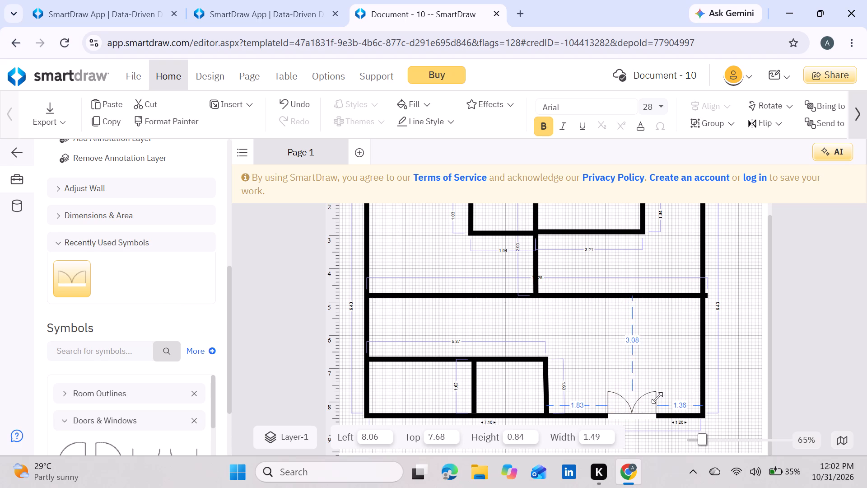
{"action": "left_click_drag", "start_coordinate": [657, 398], "coordinate": [648, 399]}
{"action": "left_click_drag", "start_coordinate": [636, 405], "coordinate": [642, 406]}
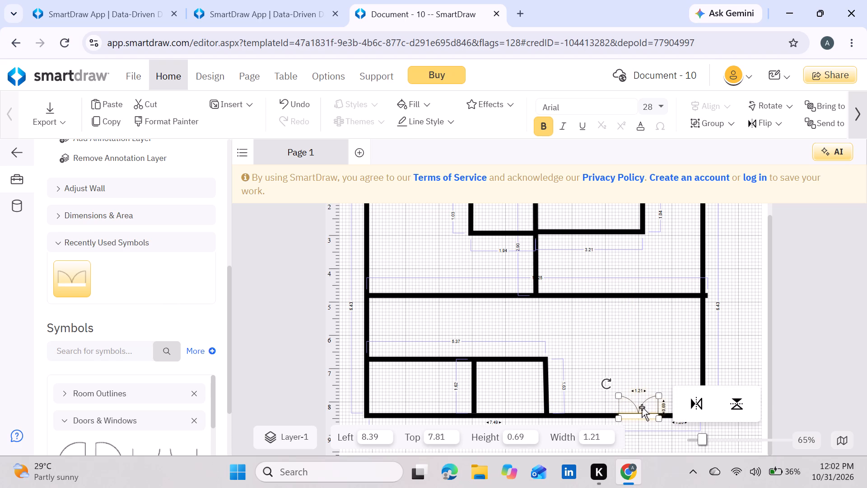
Duplicate the double door, rotate the copy upright and fit it into the right outer wall, about 0.49 above the lower corner.
{"action": "key", "text": "ctrl+d"}
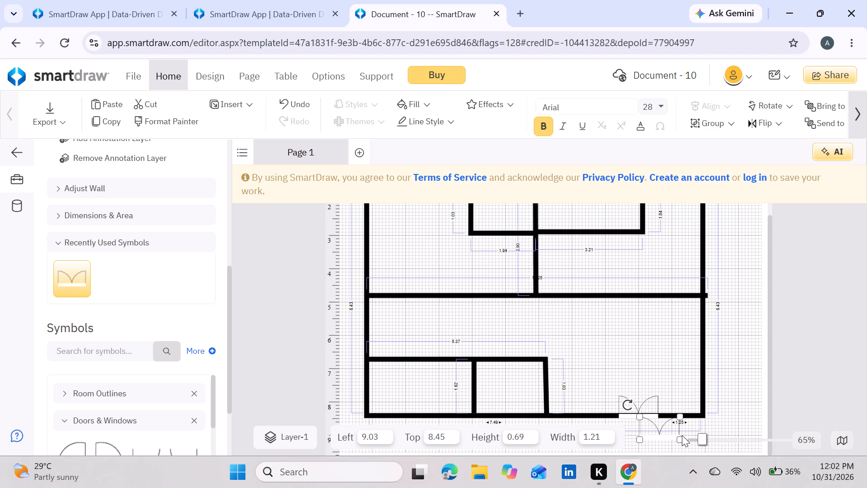
{"action": "left_click", "coordinate": [651, 408]}
{"action": "left_click_drag", "start_coordinate": [663, 432], "coordinate": [676, 396]}
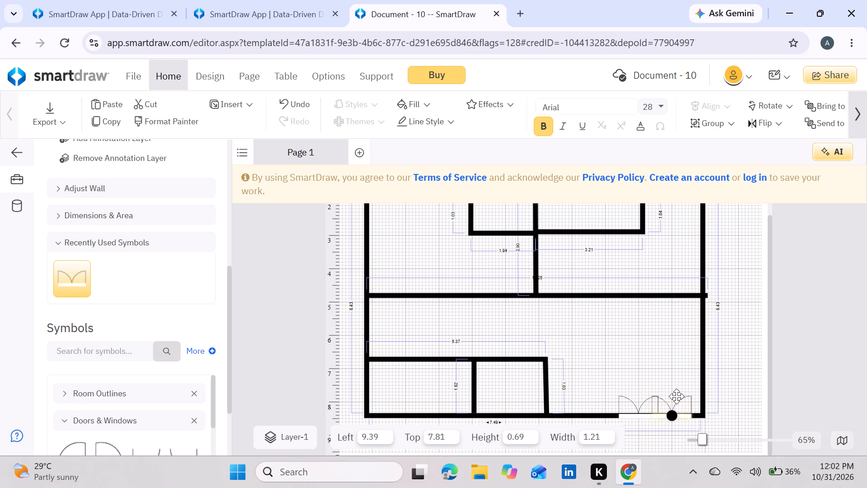
{"action": "left_click_drag", "start_coordinate": [676, 396], "coordinate": [682, 372]}
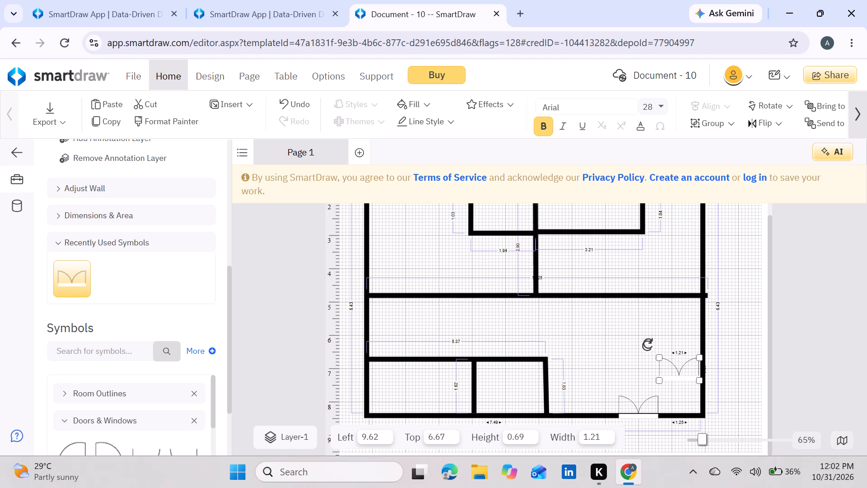
{"action": "left_click_drag", "start_coordinate": [648, 343], "coordinate": [656, 395]}
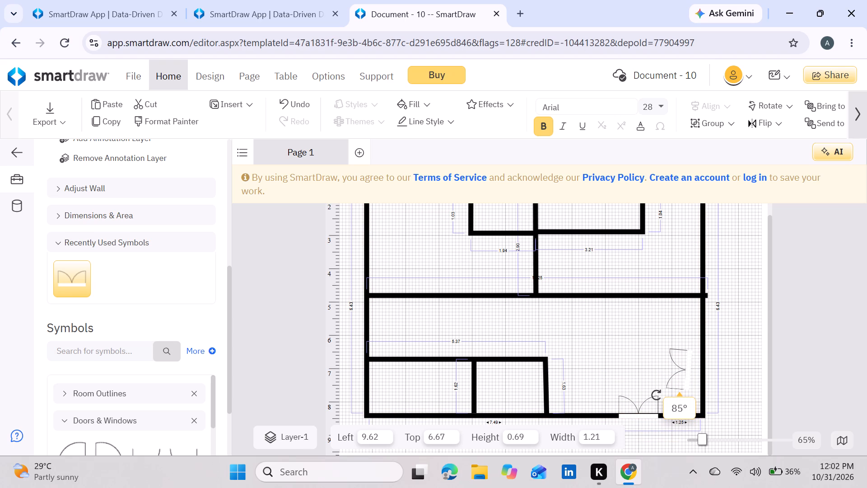
{"action": "left_click_drag", "start_coordinate": [656, 395], "coordinate": [657, 399]}
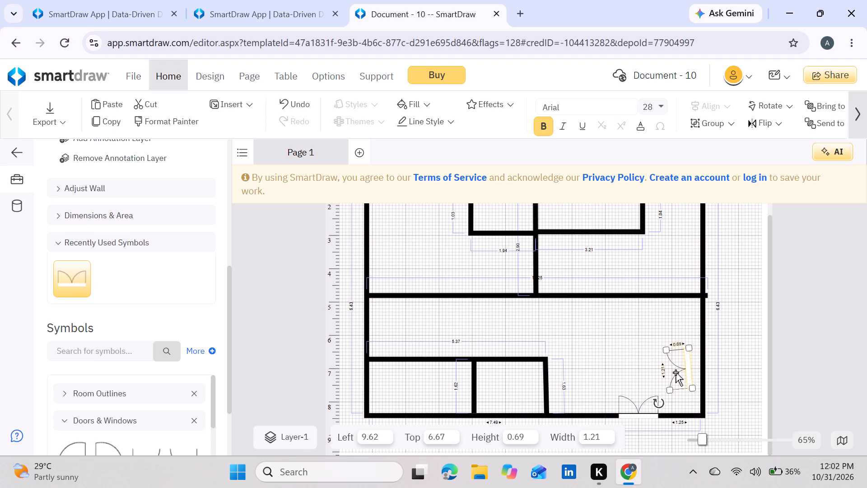
{"action": "left_click_drag", "start_coordinate": [677, 371], "coordinate": [683, 374]}
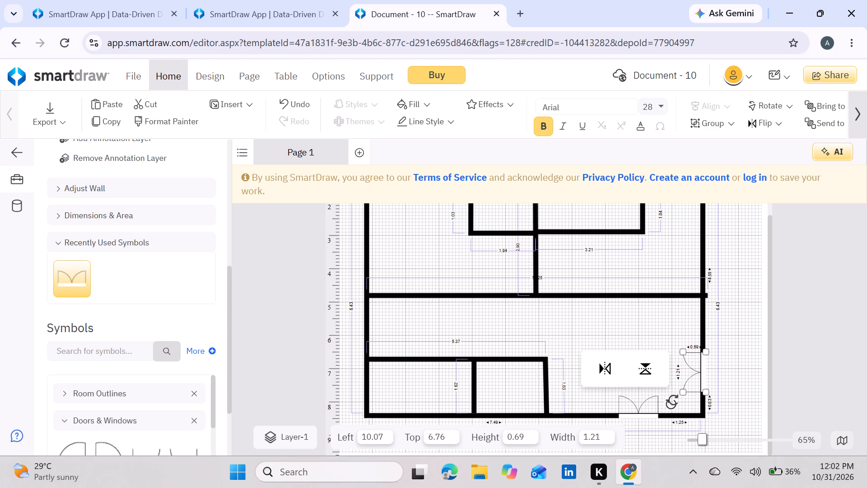
{"action": "left_click", "coordinate": [673, 407]}
{"action": "left_click_drag", "start_coordinate": [695, 374], "coordinate": [695, 380]}
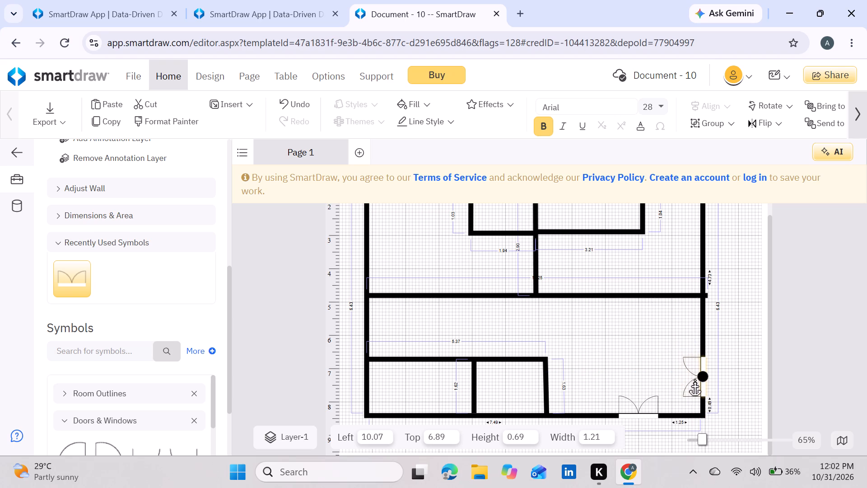
{"action": "left_click_drag", "start_coordinate": [695, 380], "coordinate": [695, 378]}
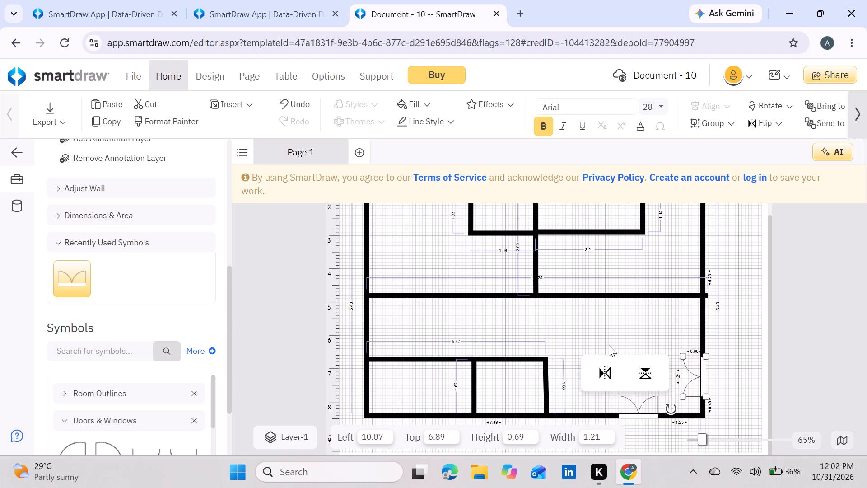
{"action": "left_click", "coordinate": [622, 334]}
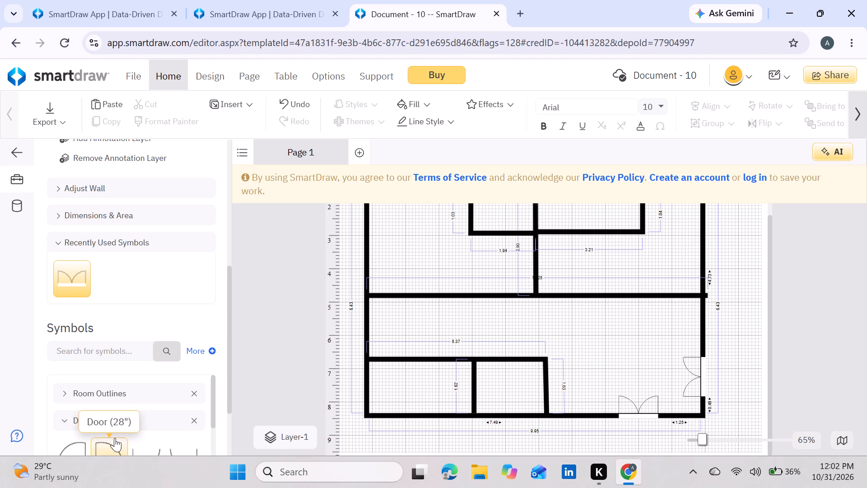
Place a 0.71 by 0.71 Door (28") in the open area below the full-width horizontal wall, clear of any wall.
{"action": "left_click_drag", "start_coordinate": [115, 437], "coordinate": [647, 279]}
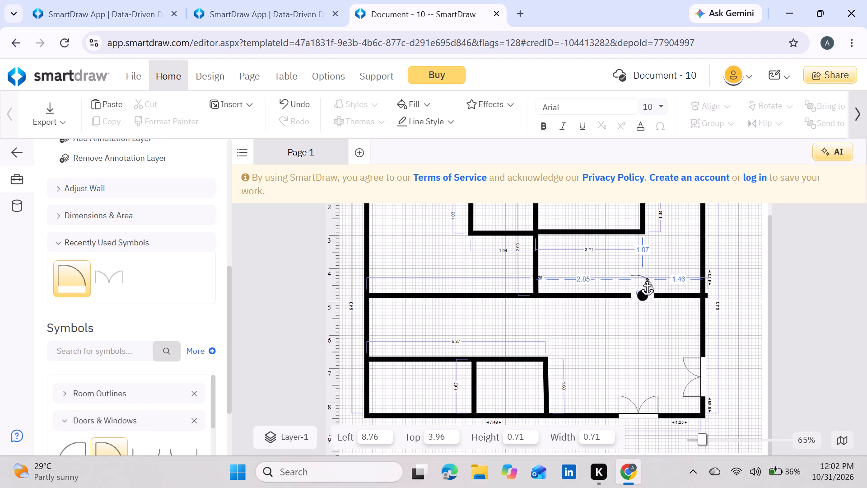
{"action": "left_click_drag", "start_coordinate": [647, 279], "coordinate": [629, 325]}
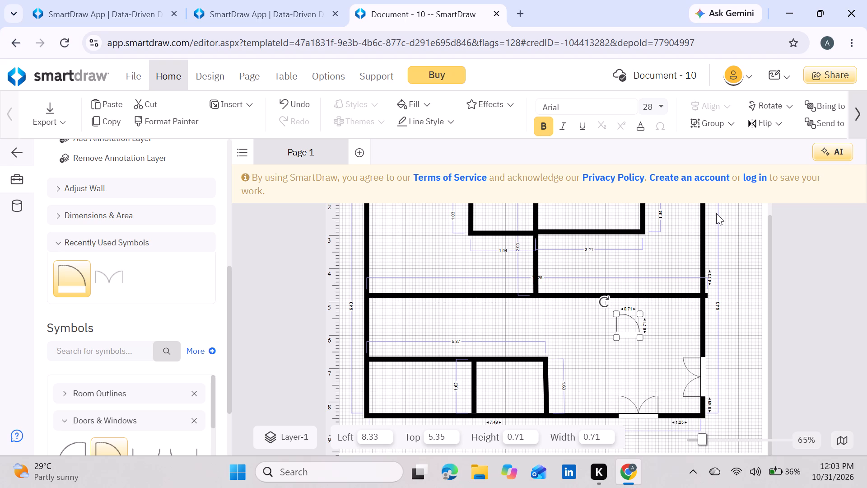
Delete the full-width horizontal interior wall across the middle of the plan.
{"action": "scroll", "coordinate": [716, 213], "scroll_direction": "up", "scroll_amount": 1}
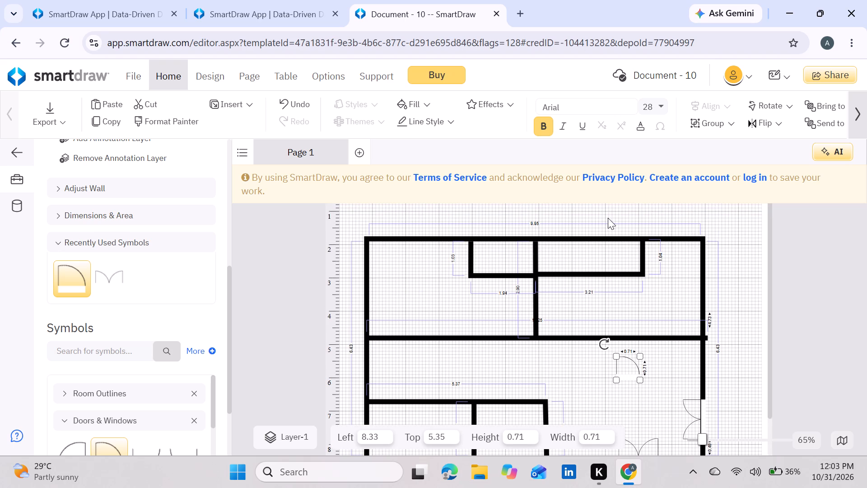
{"action": "left_click", "coordinate": [450, 338]}
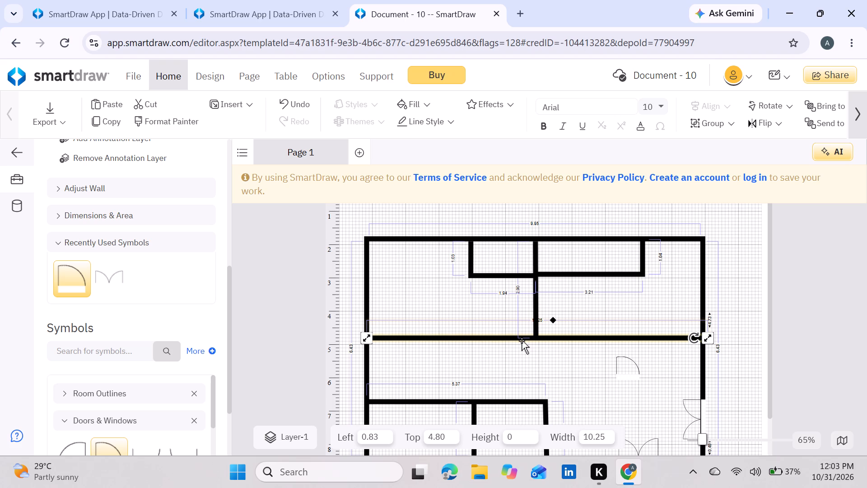
{"action": "key", "text": "Delete"}
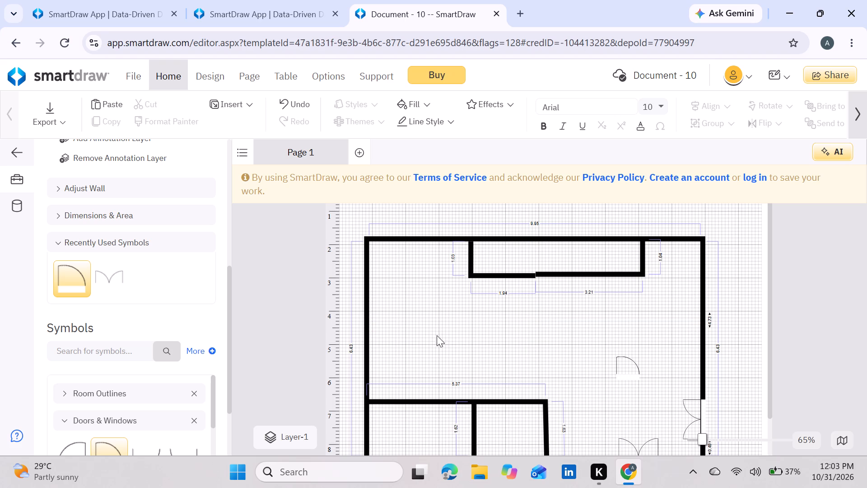
Draw a vertical interior wall about 3.41 long from the upper outer wall down between the two small upper rooms.
{"action": "scroll", "coordinate": [114, 392], "scroll_direction": "down", "scroll_amount": 1}
{"action": "scroll", "coordinate": [114, 391], "scroll_direction": "up", "scroll_amount": 3}
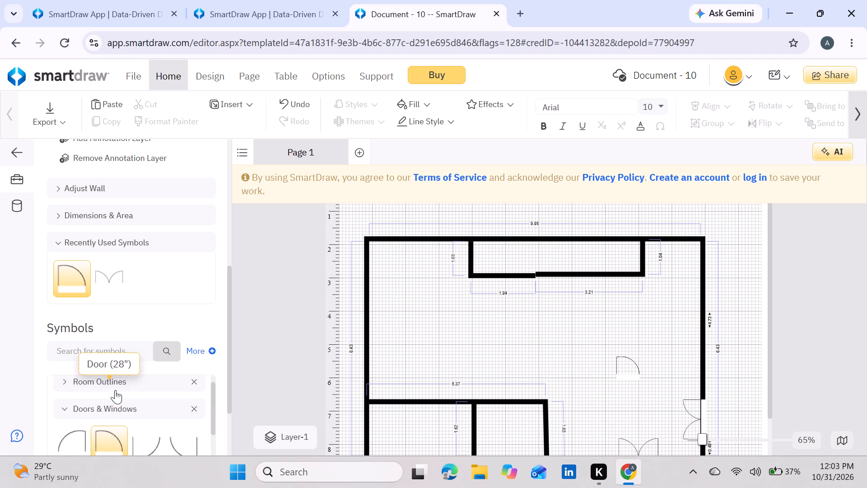
{"action": "scroll", "coordinate": [152, 140], "scroll_direction": "up", "scroll_amount": 3}
{"action": "scroll", "coordinate": [93, 280], "scroll_direction": "up", "scroll_amount": 2}
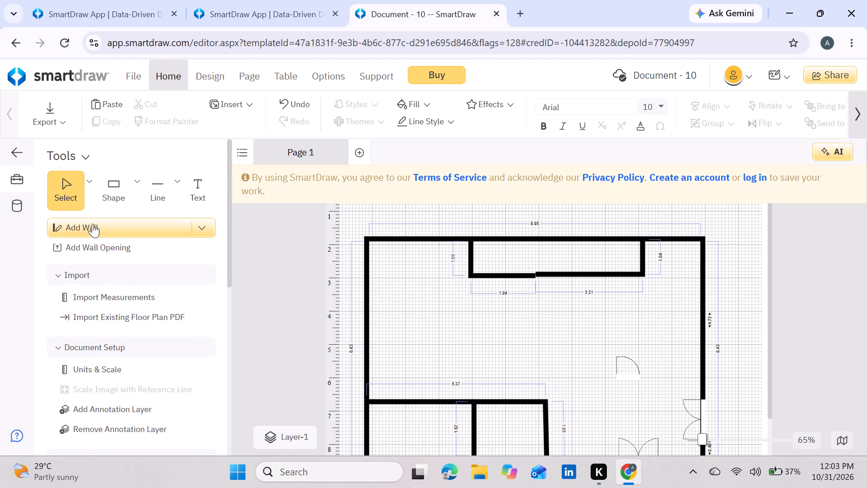
{"action": "left_click", "coordinate": [93, 223]}
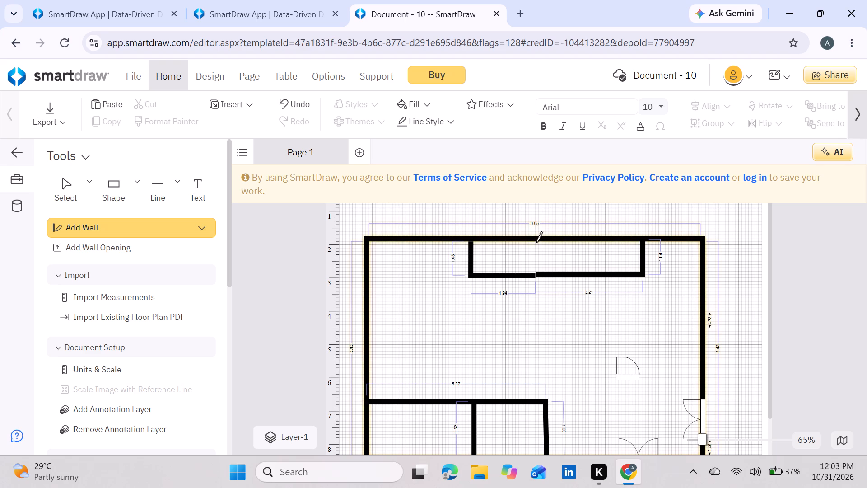
{"action": "left_click_drag", "start_coordinate": [536, 241], "coordinate": [535, 305]}
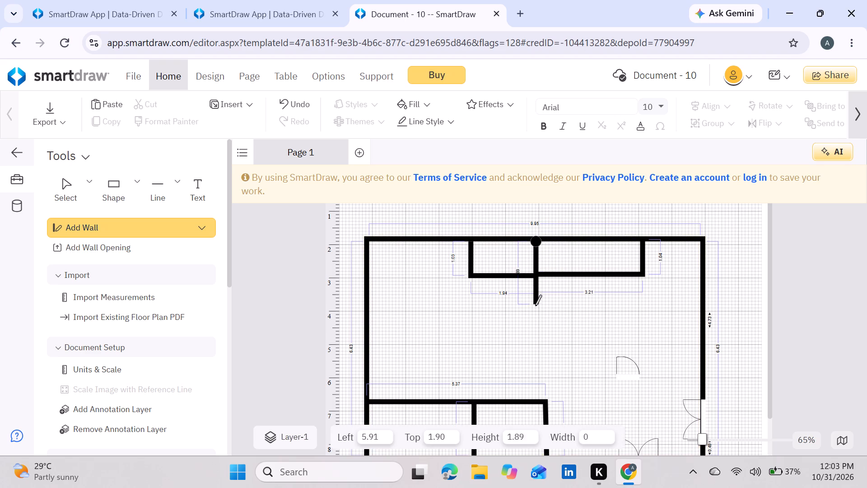
{"action": "left_click_drag", "start_coordinate": [535, 305], "coordinate": [539, 343]}
{"action": "left_click_drag", "start_coordinate": [539, 343], "coordinate": [535, 357]}
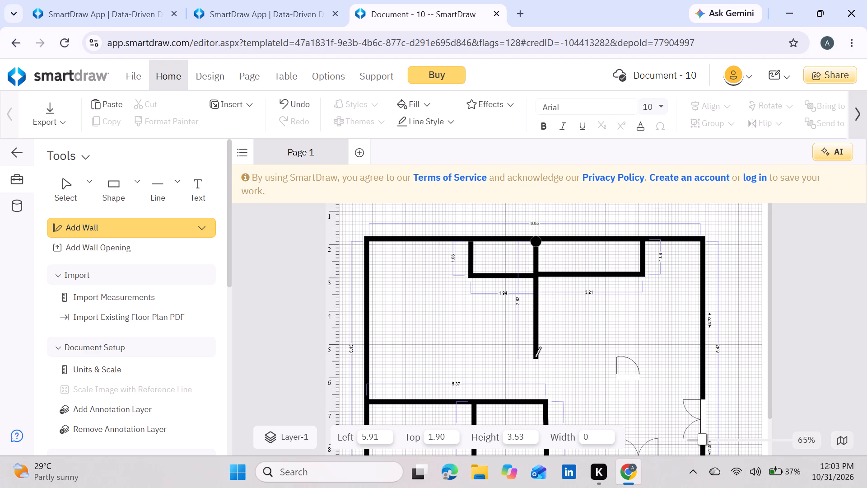
{"action": "left_click_drag", "start_coordinate": [535, 357], "coordinate": [534, 355]}
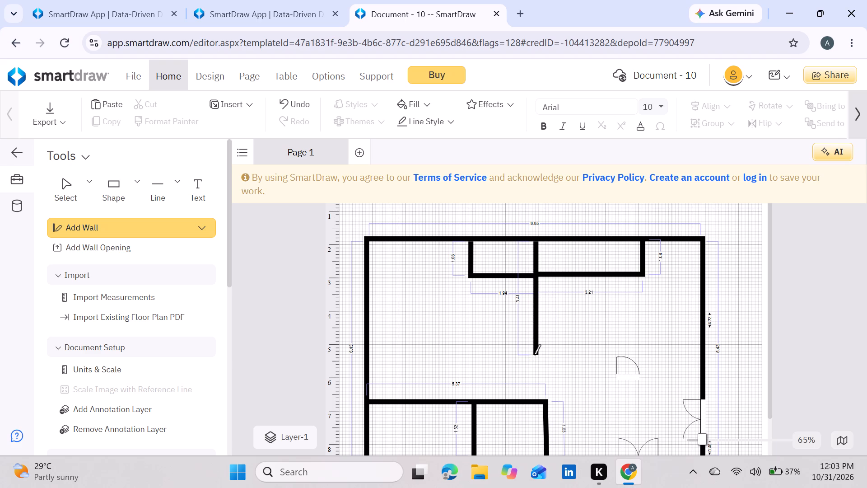
Shift the 3.41-long vertical interior wall slightly right, to a Left position of about 6.17, keeping its top on the upper outer wall.
{"action": "left_click", "coordinate": [535, 312]}
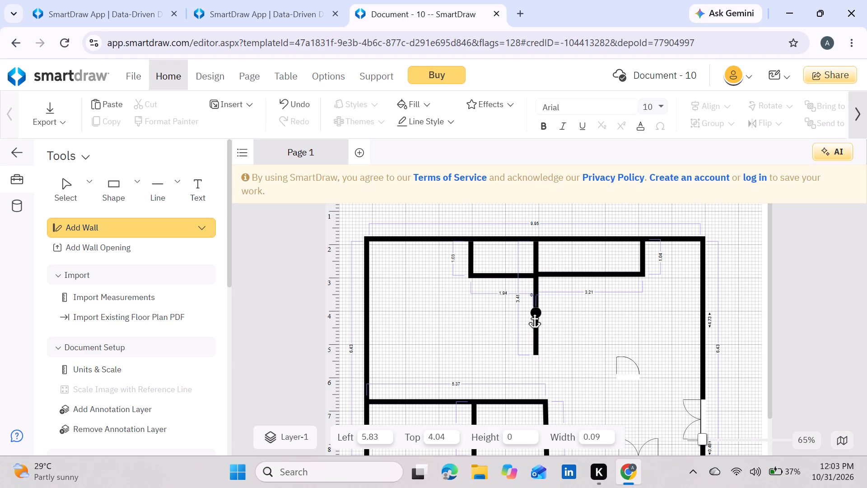
{"action": "key", "text": "Escape"}
{"action": "left_click", "coordinate": [534, 308]}
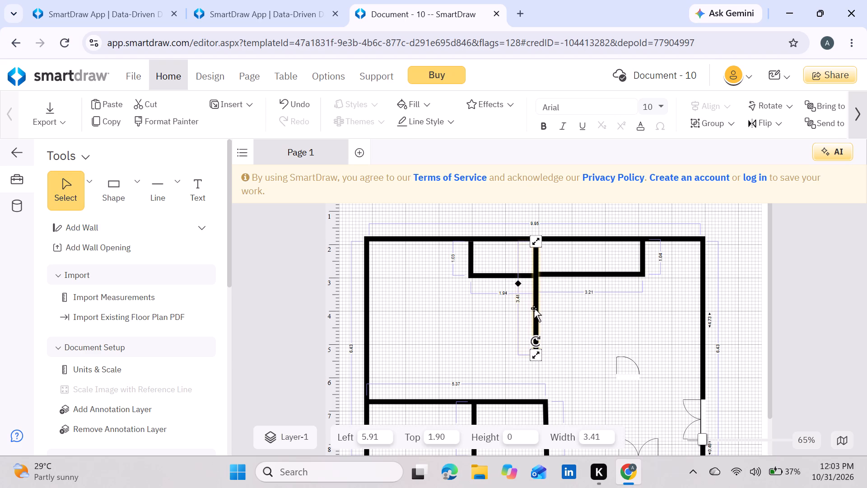
{"action": "left_click_drag", "start_coordinate": [534, 308], "coordinate": [541, 312]}
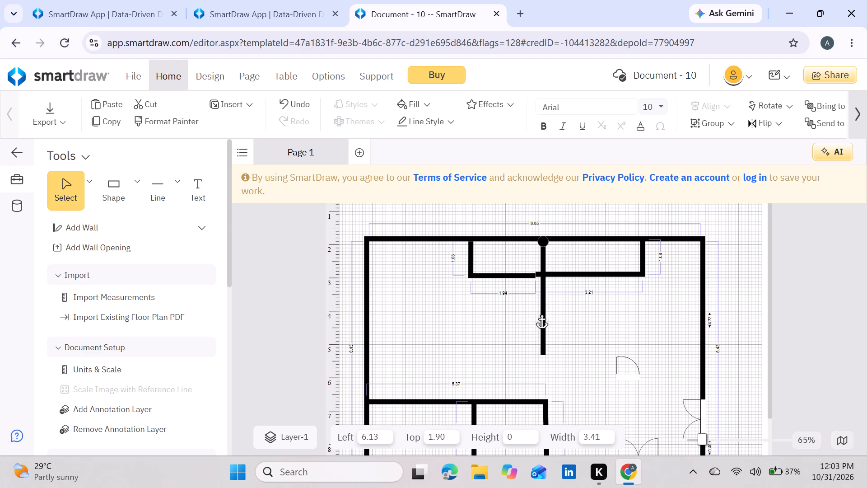
{"action": "left_click_drag", "start_coordinate": [541, 312], "coordinate": [542, 313]}
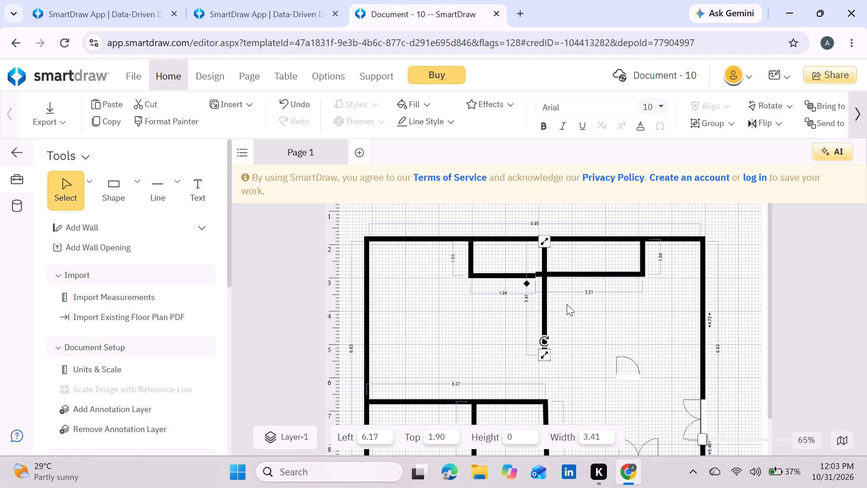
{"action": "left_click", "coordinate": [567, 304]}
Adjust the lower wall of the left small upper room to a height of about 0.99, lining it up with the neighbouring room's wall.
{"action": "left_click", "coordinate": [535, 273]}
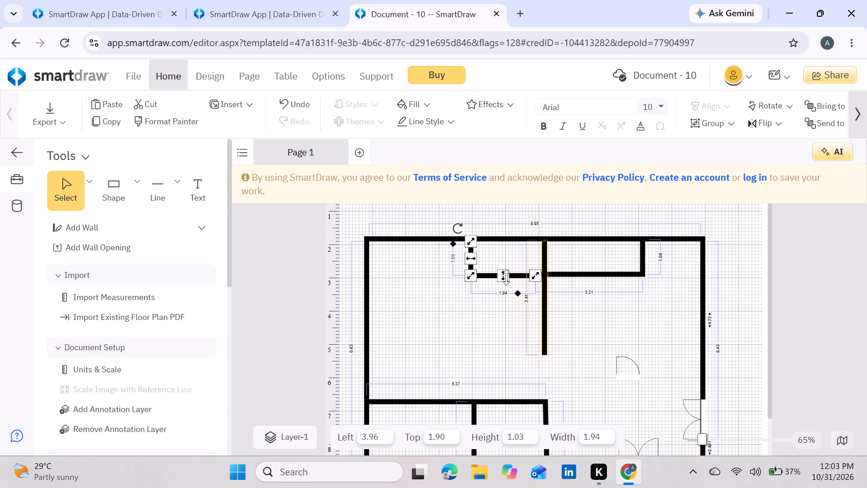
{"action": "left_click_drag", "start_coordinate": [506, 277], "coordinate": [505, 273]}
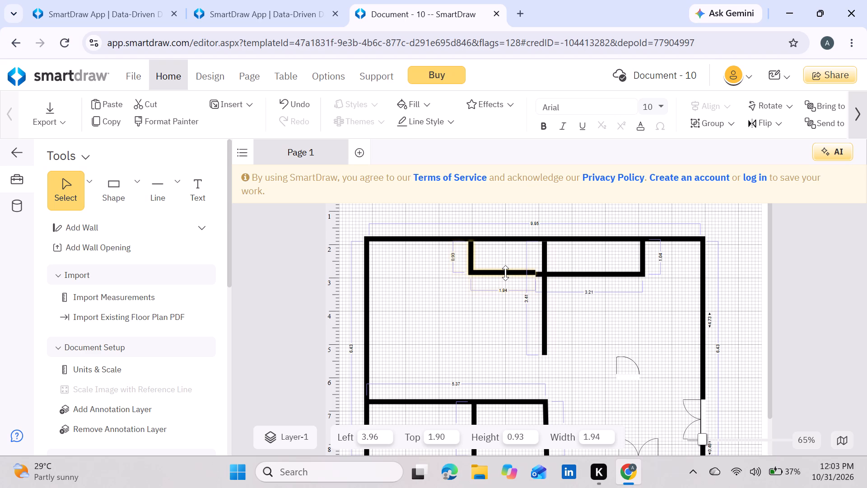
{"action": "left_click_drag", "start_coordinate": [505, 273], "coordinate": [507, 275]}
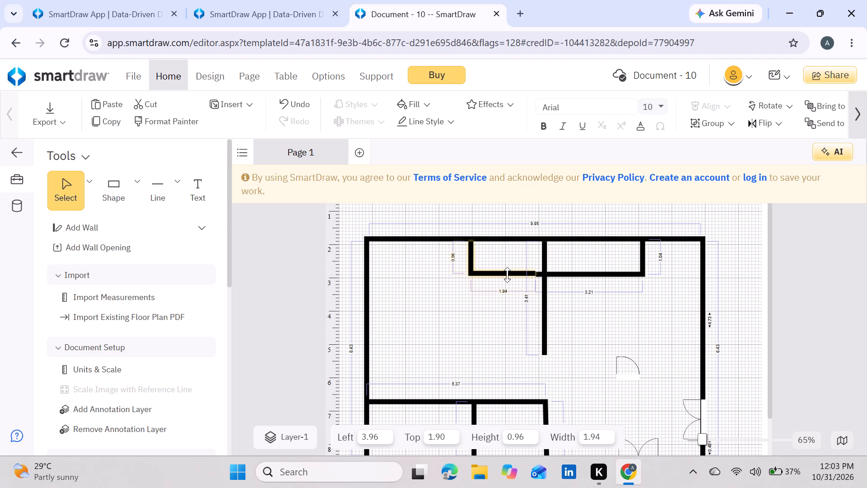
{"action": "left_click_drag", "start_coordinate": [507, 275], "coordinate": [506, 281]}
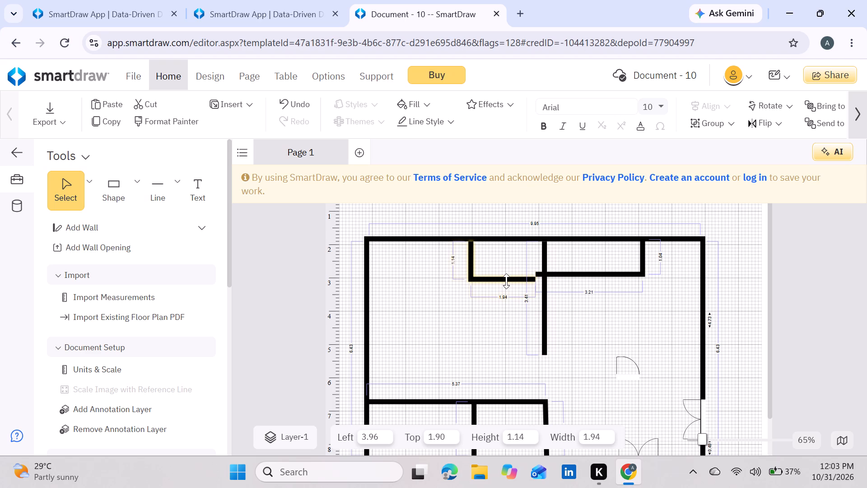
{"action": "left_click_drag", "start_coordinate": [506, 281], "coordinate": [512, 276]}
{"action": "left_click", "coordinate": [534, 308]}
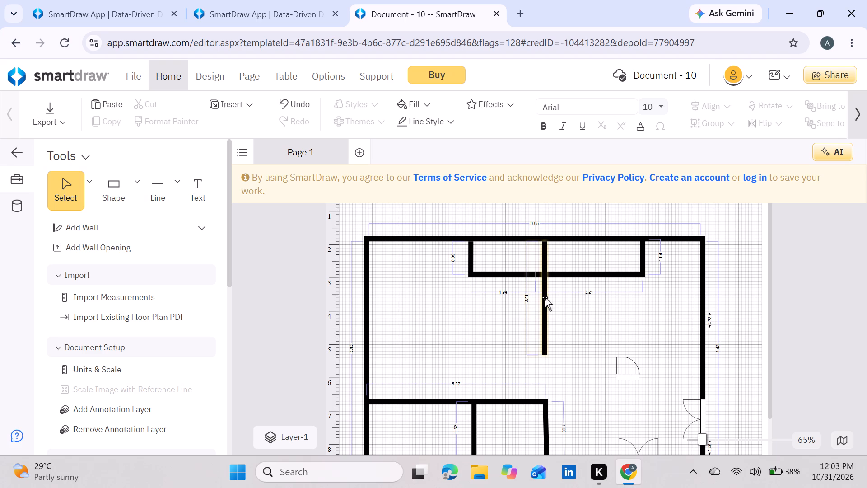
Draw a horizontal interior wall about 5.27 long from the left outer wall to the vertical wall, a little above its lower end.
{"action": "left_click", "coordinate": [545, 296]}
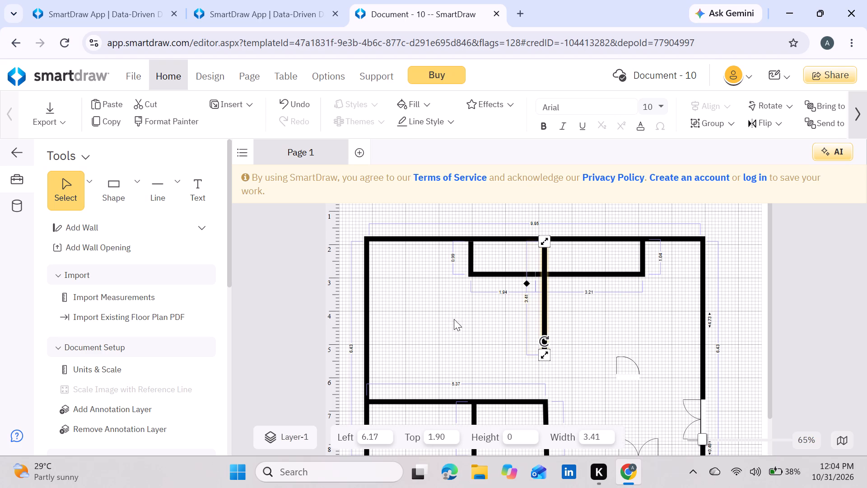
{"action": "left_click", "coordinate": [117, 228]}
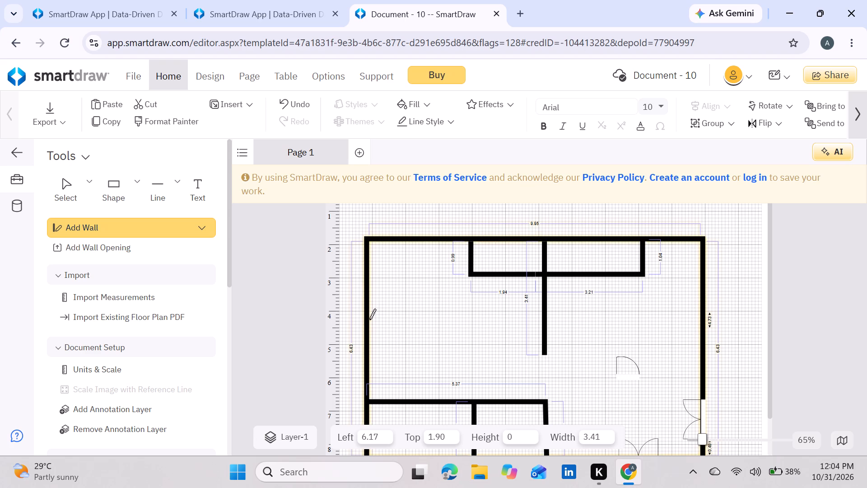
{"action": "left_click_drag", "start_coordinate": [369, 319], "coordinate": [541, 322]}
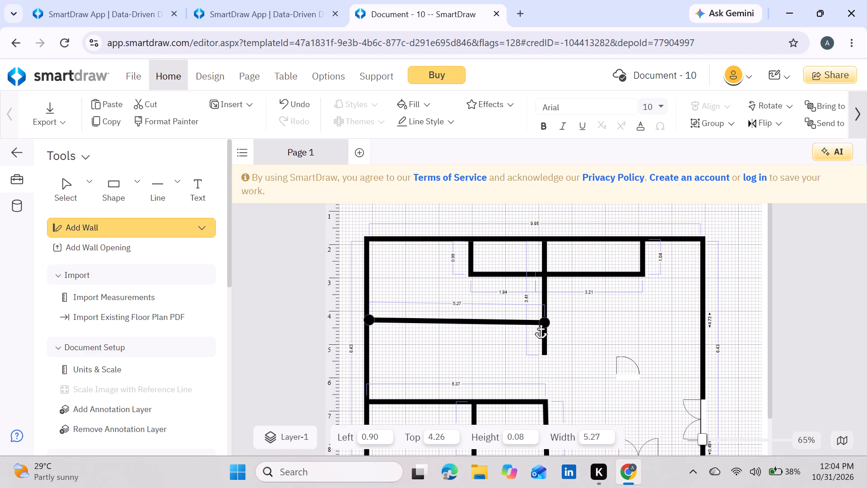
{"action": "left_click_drag", "start_coordinate": [541, 322], "coordinate": [544, 318]}
Draw a horizontal interior wall about 4.73 long from the vertical wall's lower end to the right outer wall.
{"action": "left_click_drag", "start_coordinate": [545, 355], "coordinate": [704, 354]}
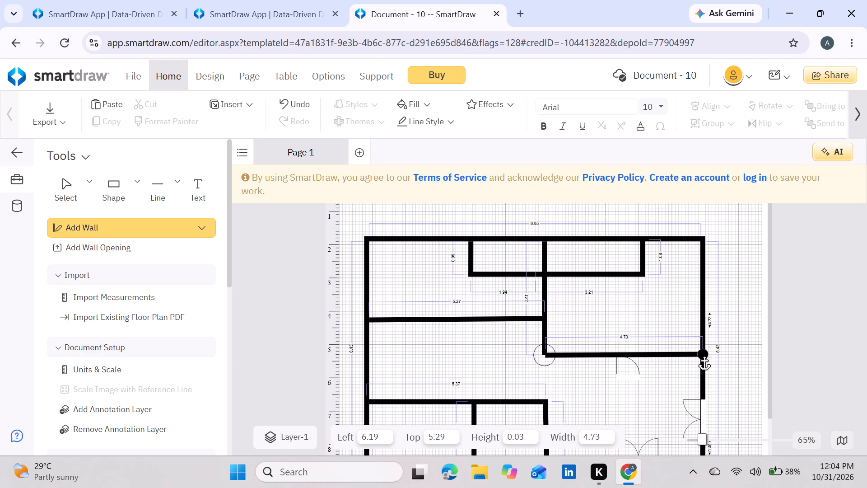
{"action": "left_click_drag", "start_coordinate": [704, 354], "coordinate": [703, 354]}
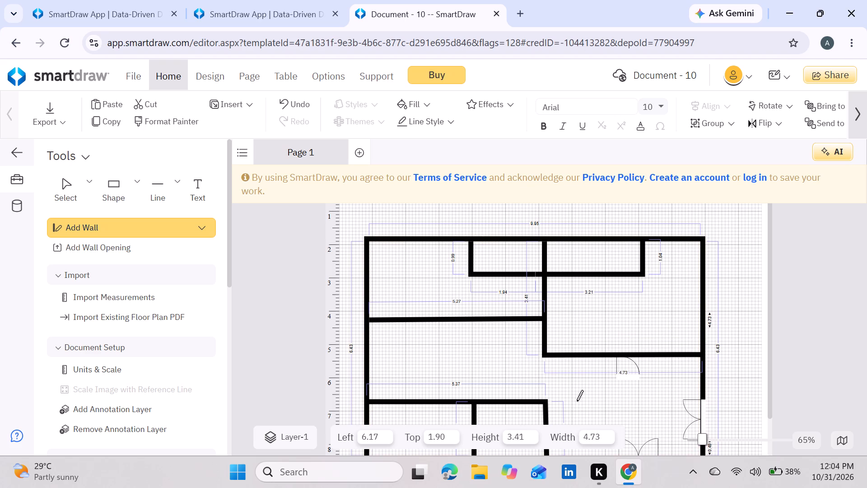
{"action": "scroll", "coordinate": [582, 400], "scroll_direction": "down", "scroll_amount": 1}
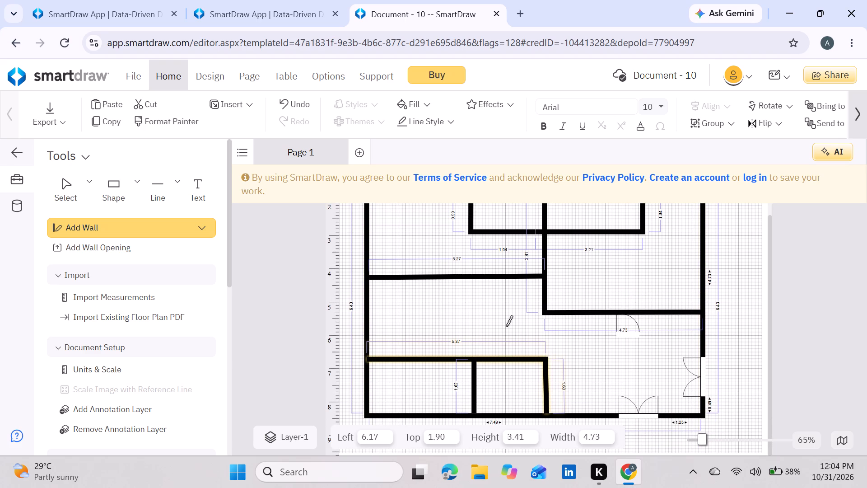
{"action": "key", "text": "Escape"}
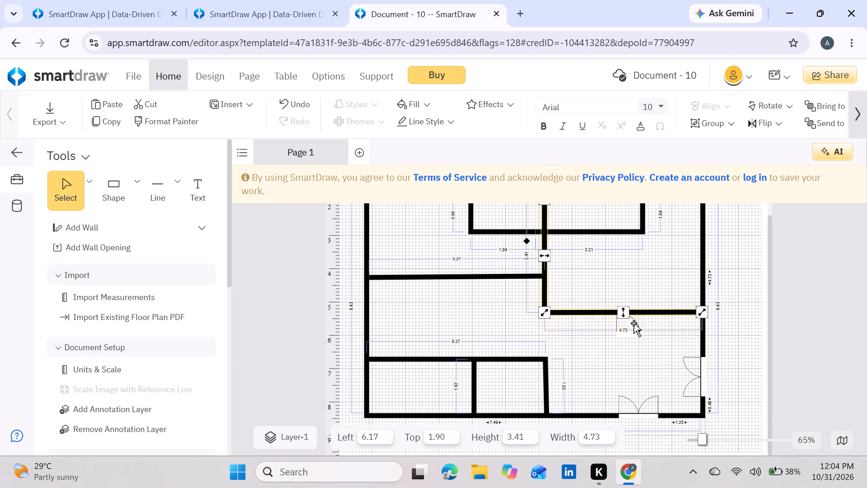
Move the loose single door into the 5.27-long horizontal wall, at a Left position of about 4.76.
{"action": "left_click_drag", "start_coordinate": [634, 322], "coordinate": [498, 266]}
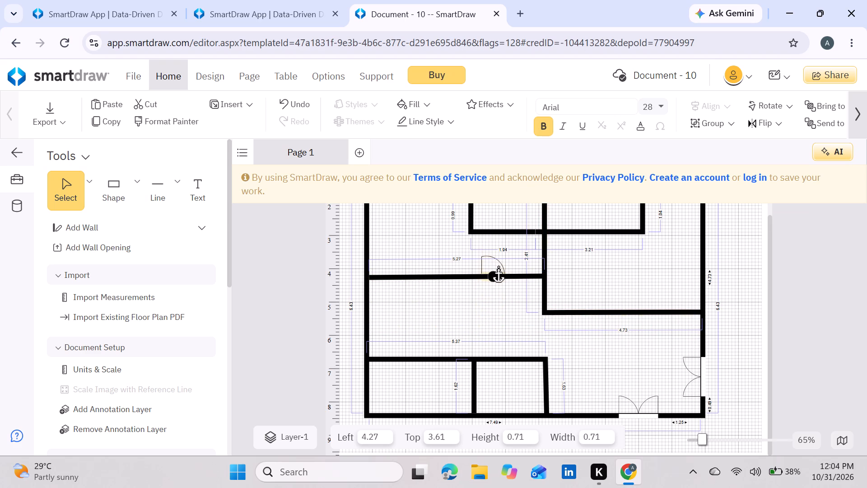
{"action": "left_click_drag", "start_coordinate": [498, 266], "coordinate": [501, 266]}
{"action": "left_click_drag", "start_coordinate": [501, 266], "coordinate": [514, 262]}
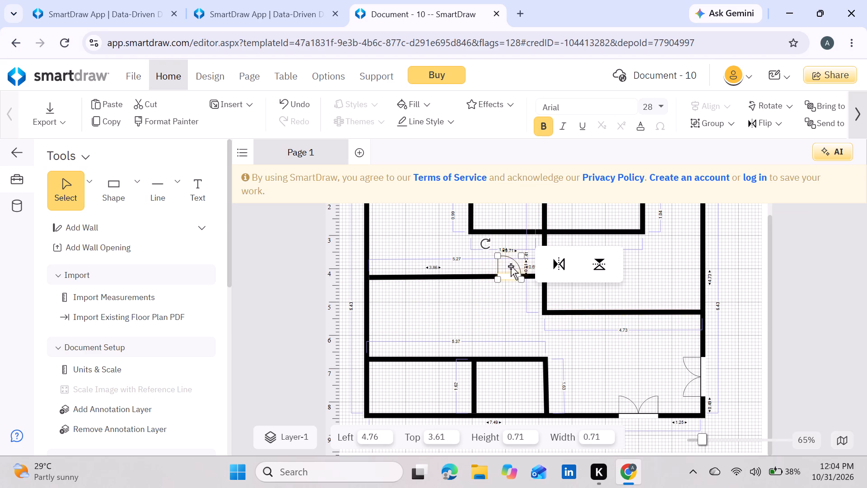
Rotate the single door upright, fit it into the vertical wall just above its lower corner, and resize it to about 0.57 by 0.57.
{"action": "left_click_drag", "start_coordinate": [511, 266], "coordinate": [522, 298]}
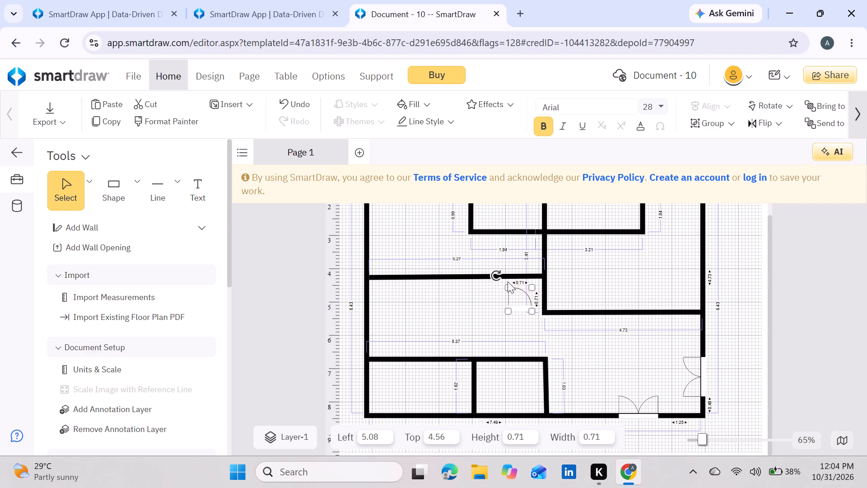
{"action": "left_click_drag", "start_coordinate": [494, 276], "coordinate": [500, 318]}
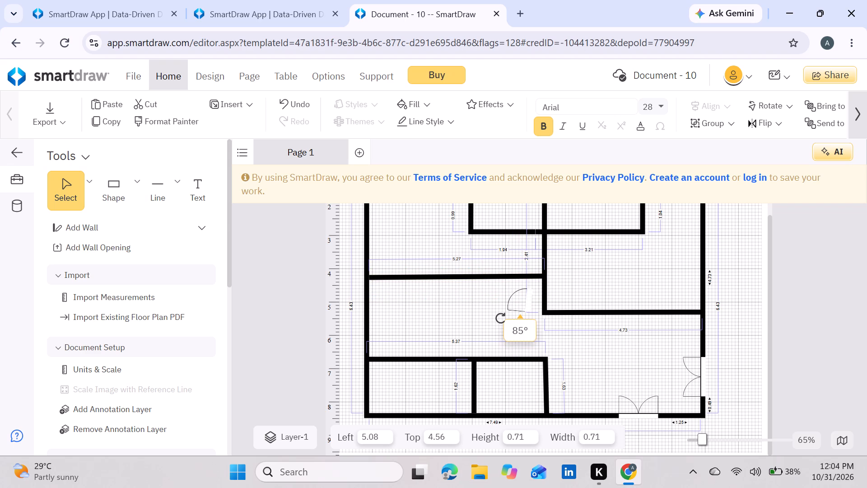
{"action": "left_click_drag", "start_coordinate": [500, 318], "coordinate": [500, 320]}
{"action": "left_click_drag", "start_coordinate": [522, 308], "coordinate": [524, 307]}
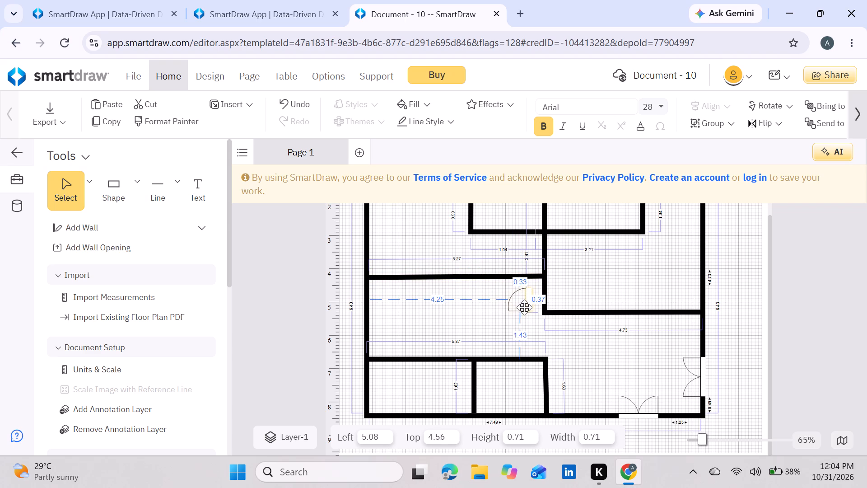
{"action": "left_click_drag", "start_coordinate": [524, 307], "coordinate": [529, 307]}
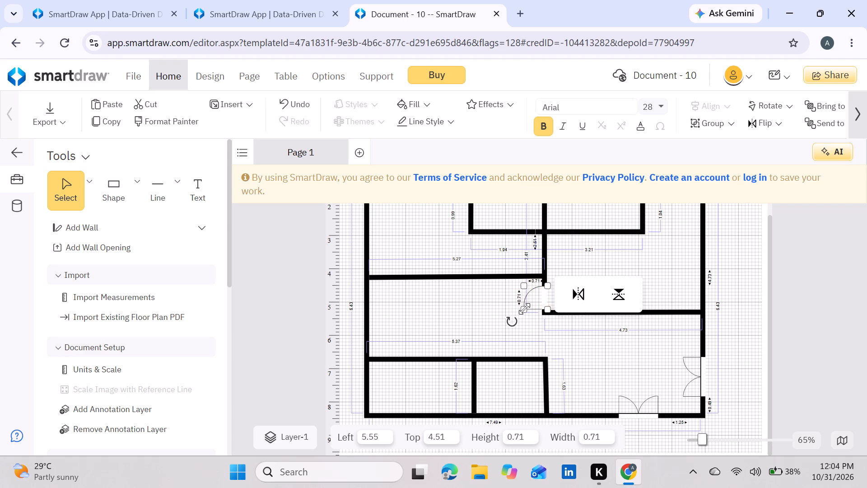
{"action": "left_click", "coordinate": [524, 307]}
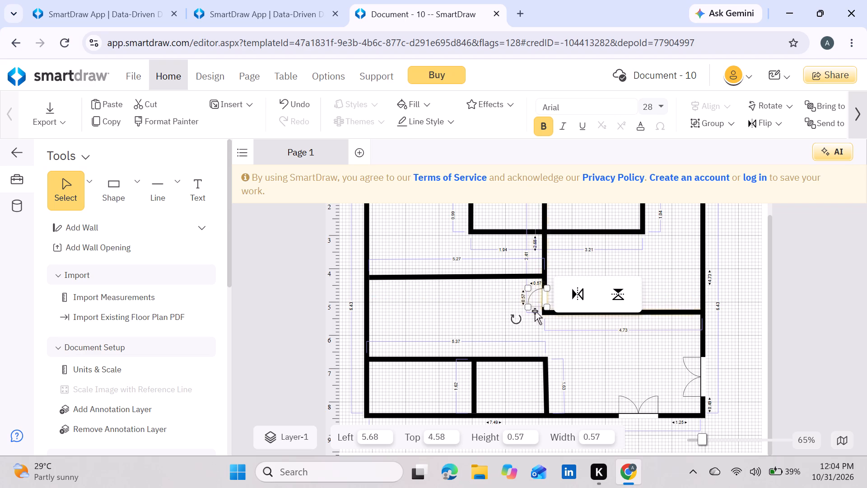
{"action": "left_click", "coordinate": [571, 323]}
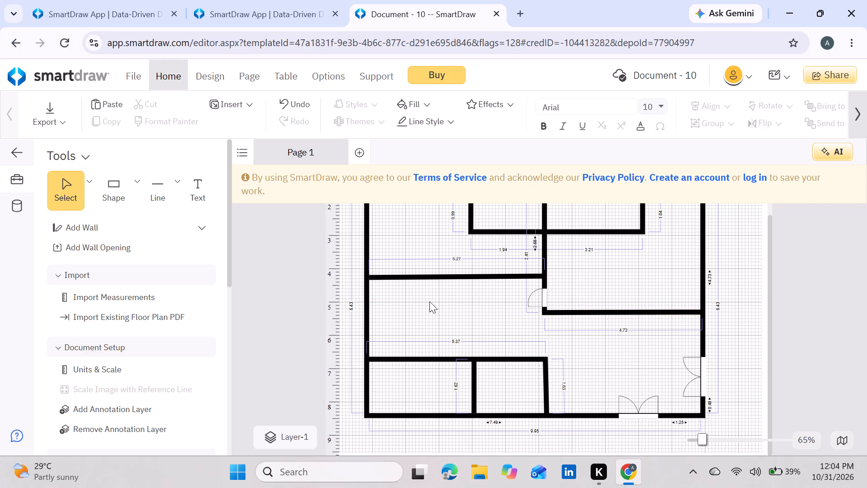
Place a Door (28") in the 5.27-long horizontal wall, about 4.51 from the left outer wall, resized to about 0.59 by 0.59.
{"action": "scroll", "coordinate": [82, 312], "scroll_direction": "down", "scroll_amount": 1}
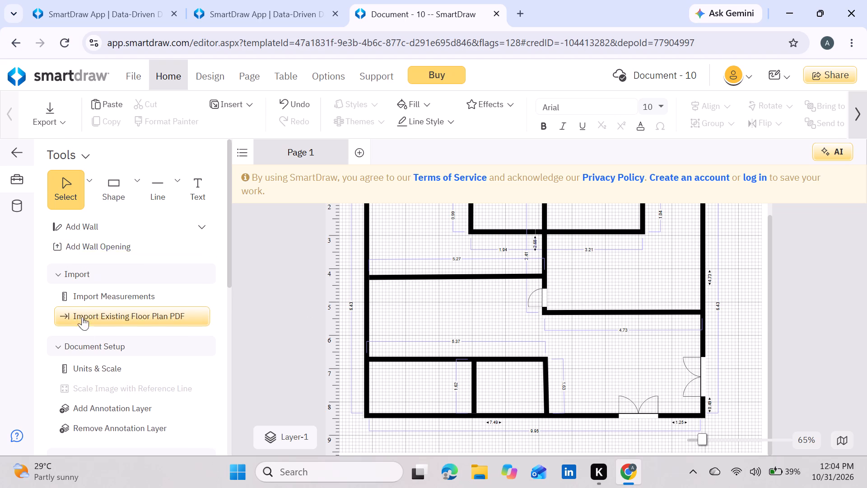
{"action": "scroll", "coordinate": [82, 316], "scroll_direction": "down", "scroll_amount": 2}
{"action": "scroll", "coordinate": [100, 350], "scroll_direction": "down", "scroll_amount": 3}
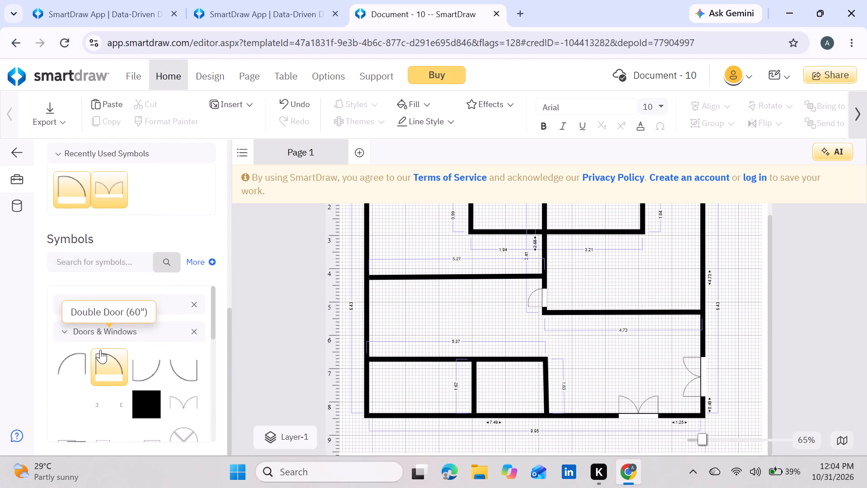
{"action": "left_click", "coordinate": [75, 358]}
{"action": "left_click_drag", "start_coordinate": [75, 357], "coordinate": [75, 357]}
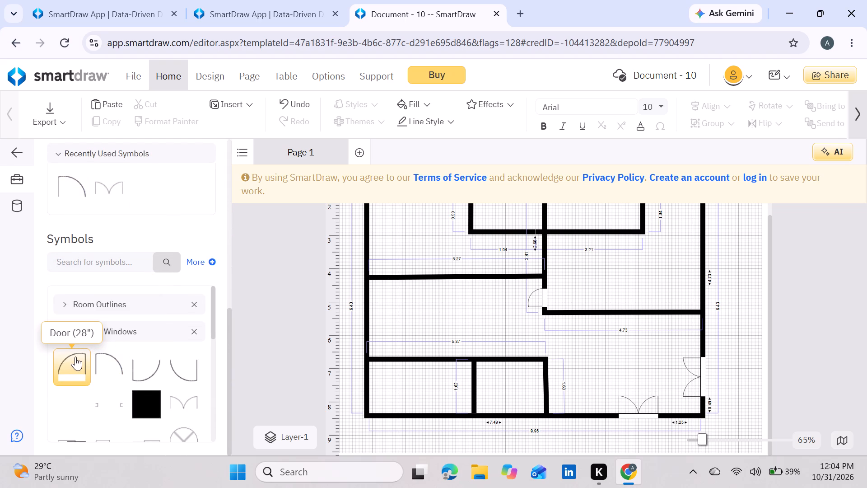
{"action": "left_click_drag", "start_coordinate": [75, 357], "coordinate": [522, 266]}
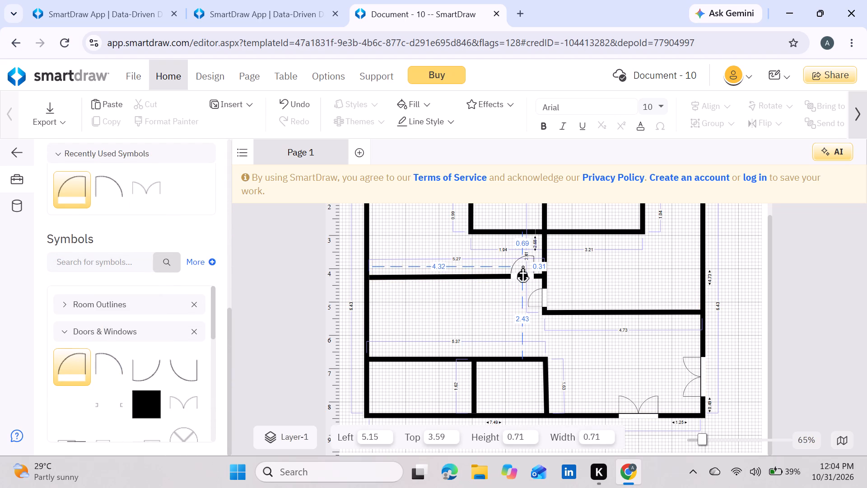
{"action": "left_click_drag", "start_coordinate": [522, 266], "coordinate": [526, 264]}
{"action": "left_click_drag", "start_coordinate": [513, 255], "coordinate": [513, 254]}
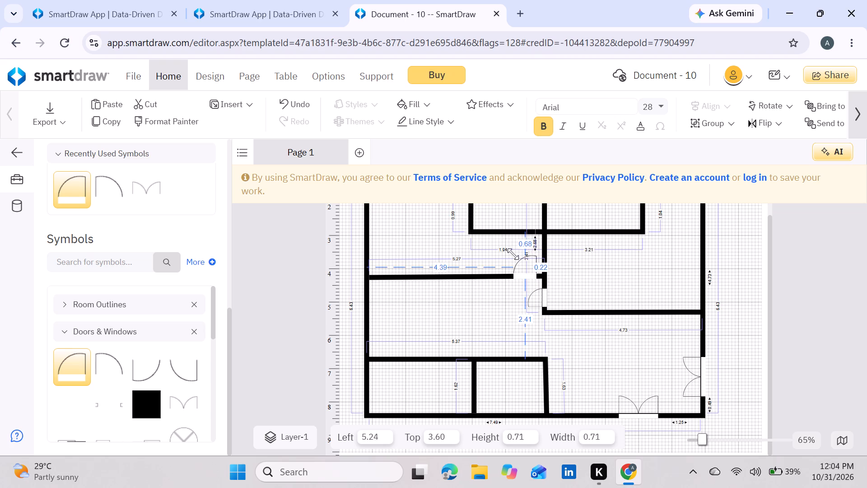
{"action": "left_click_drag", "start_coordinate": [513, 254], "coordinate": [518, 262]}
{"action": "left_click_drag", "start_coordinate": [526, 267], "coordinate": [531, 268]}
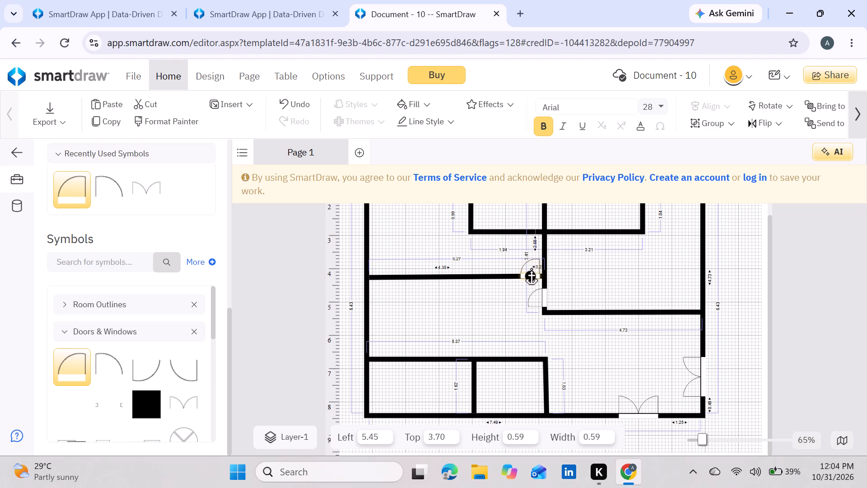
{"action": "left_click_drag", "start_coordinate": [531, 268], "coordinate": [531, 267]}
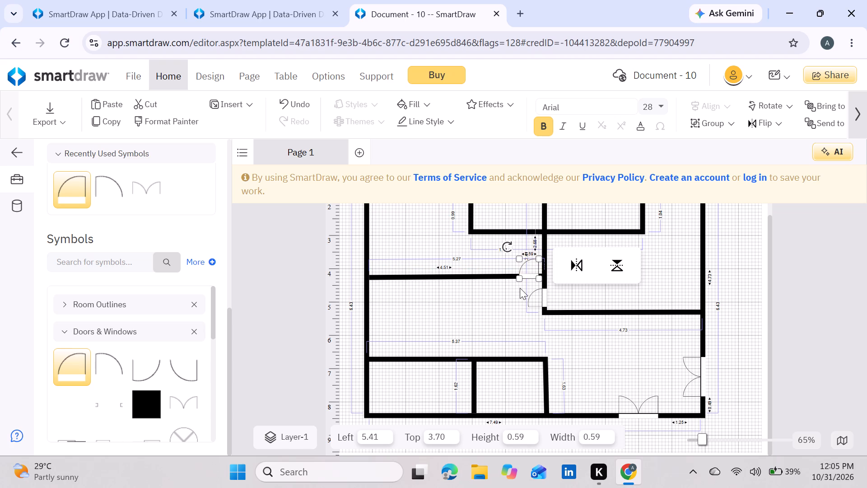
{"action": "left_click", "coordinate": [493, 296]}
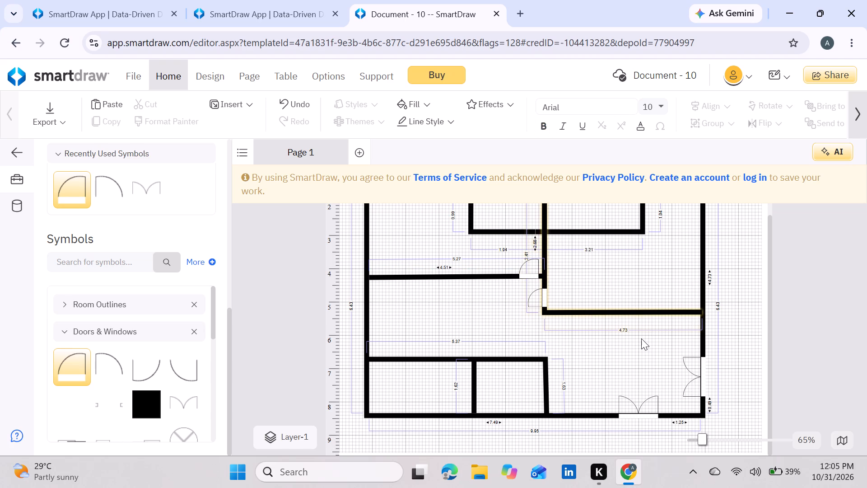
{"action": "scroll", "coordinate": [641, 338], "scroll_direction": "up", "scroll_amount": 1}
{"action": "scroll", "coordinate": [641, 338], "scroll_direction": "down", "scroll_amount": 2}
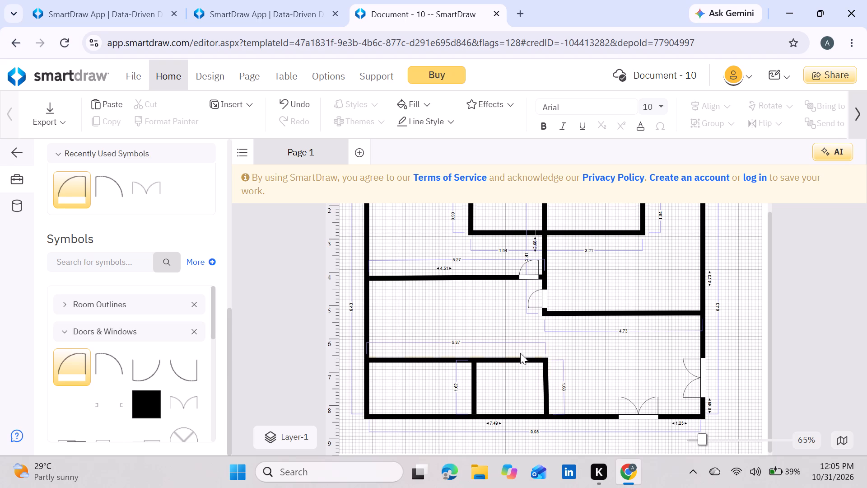
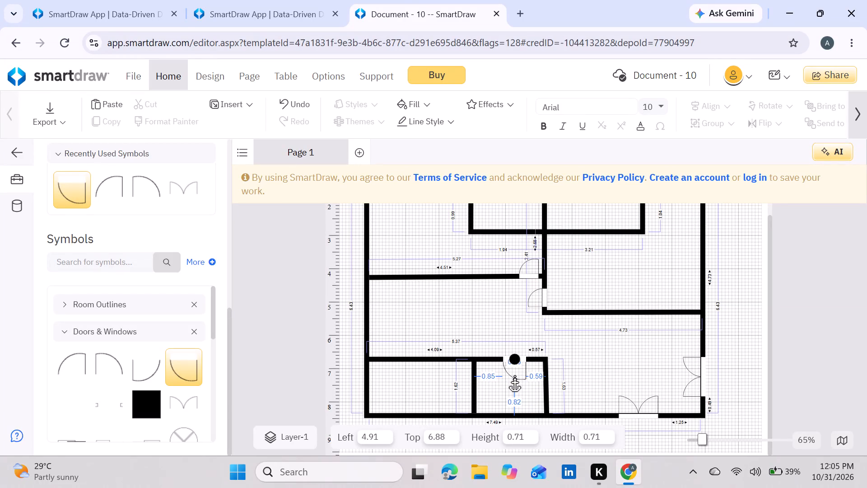
Place a wall opening in the 5.37-long horizontal wall, about 1.88 from the left outer wall.
{"action": "left_click", "coordinate": [497, 394]}
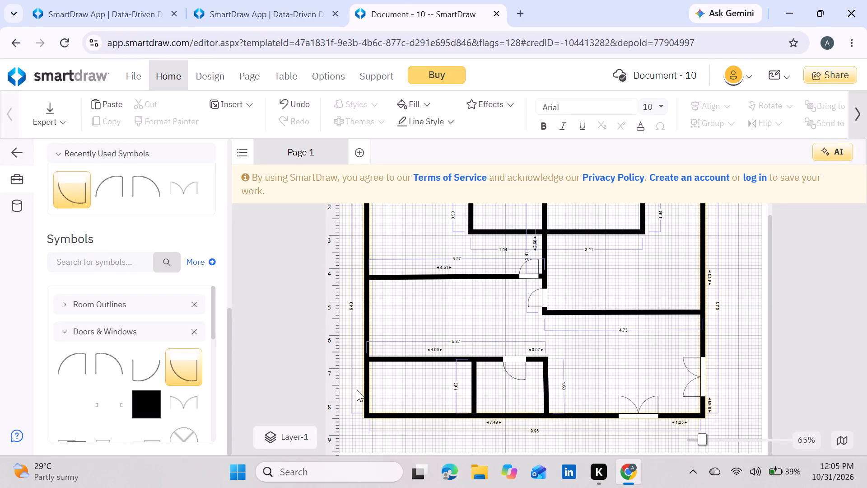
{"action": "left_click_drag", "start_coordinate": [115, 404], "coordinate": [449, 354]}
{"action": "left_click", "coordinate": [438, 388]}
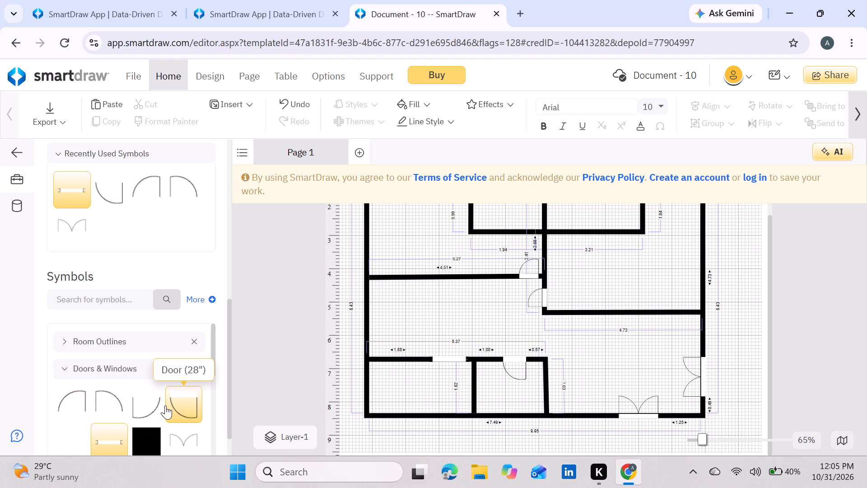
Place a Door (28") rotated upright in the left outer wall, about 0.47 above the bottom corner.
{"action": "left_click_drag", "start_coordinate": [172, 405], "coordinate": [200, 411]}
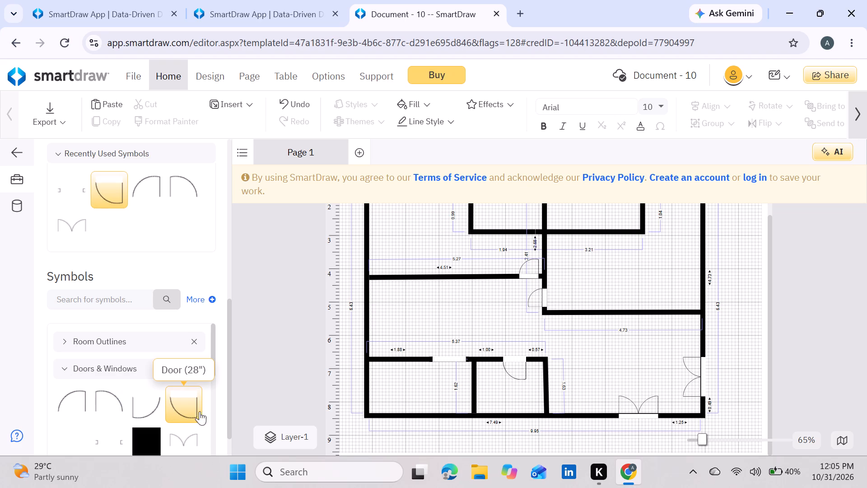
{"action": "left_click_drag", "start_coordinate": [200, 411], "coordinate": [391, 386]}
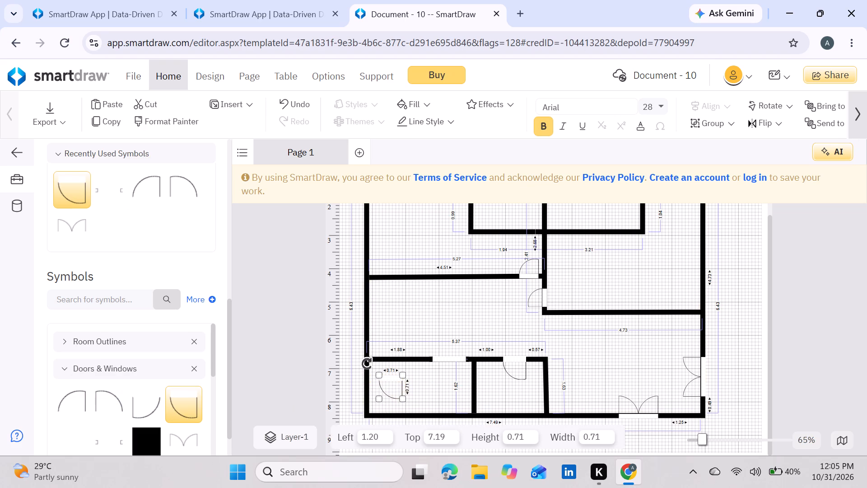
{"action": "left_click_drag", "start_coordinate": [367, 363], "coordinate": [363, 417]}
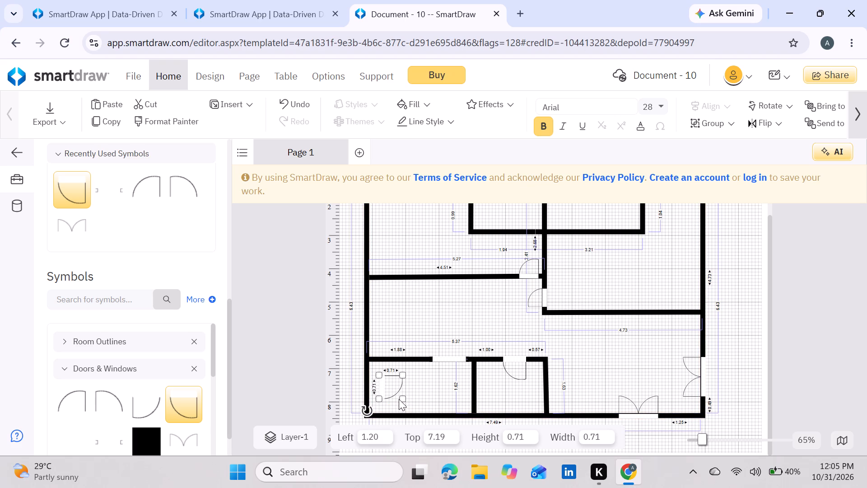
{"action": "left_click_drag", "start_coordinate": [387, 387], "coordinate": [378, 390]}
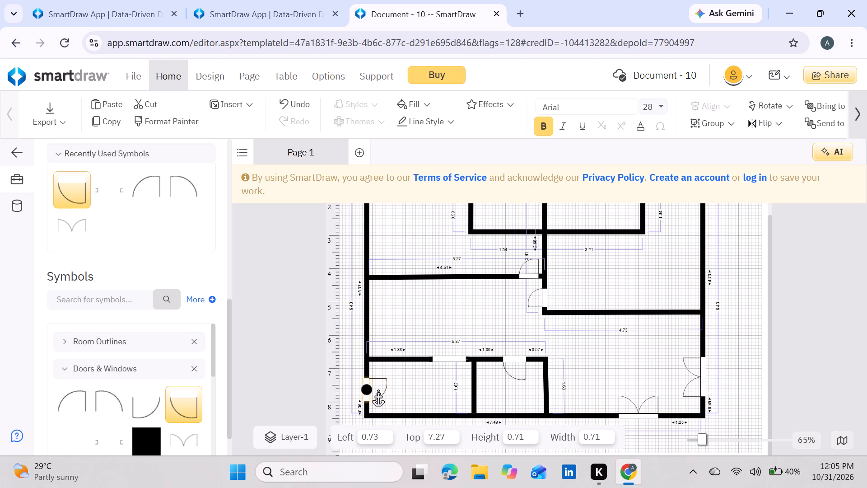
{"action": "left_click_drag", "start_coordinate": [378, 390], "coordinate": [377, 386]}
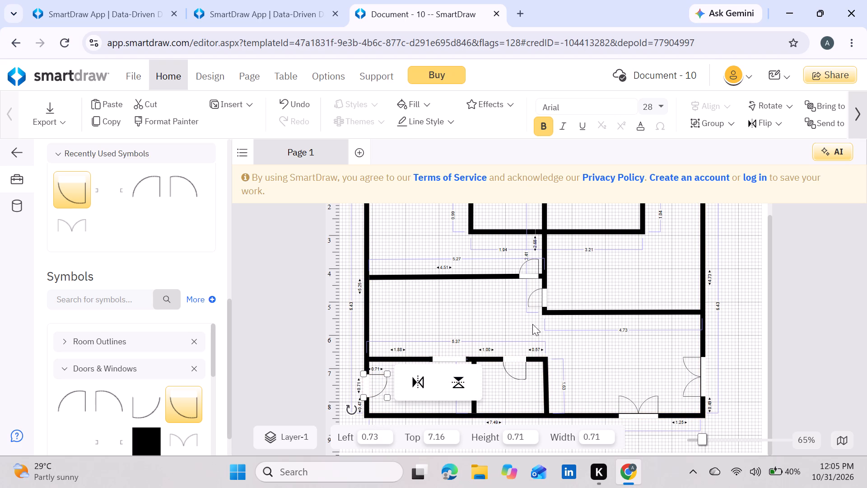
Place a Door (28") rotated upright in the 1.04-long vertical wall, at about Left 9.02, Top 2.00.
{"action": "scroll", "coordinate": [524, 338], "scroll_direction": "up", "scroll_amount": 1}
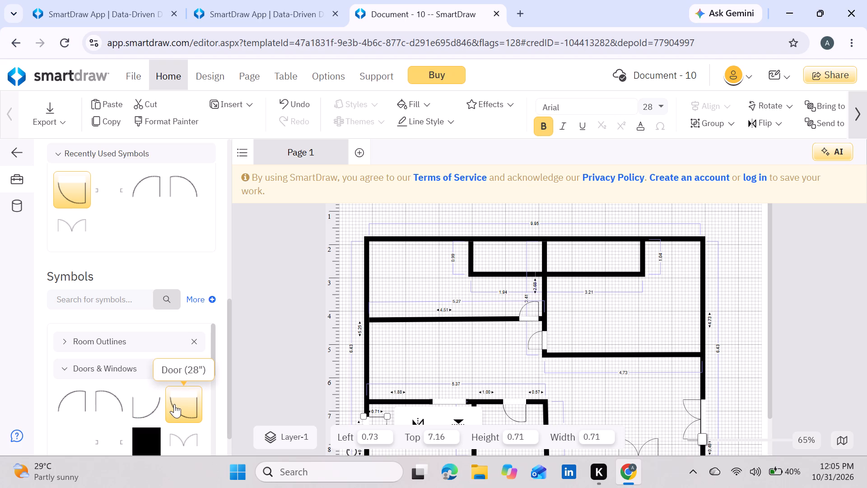
{"action": "left_click_drag", "start_coordinate": [184, 399], "coordinate": [616, 296]}
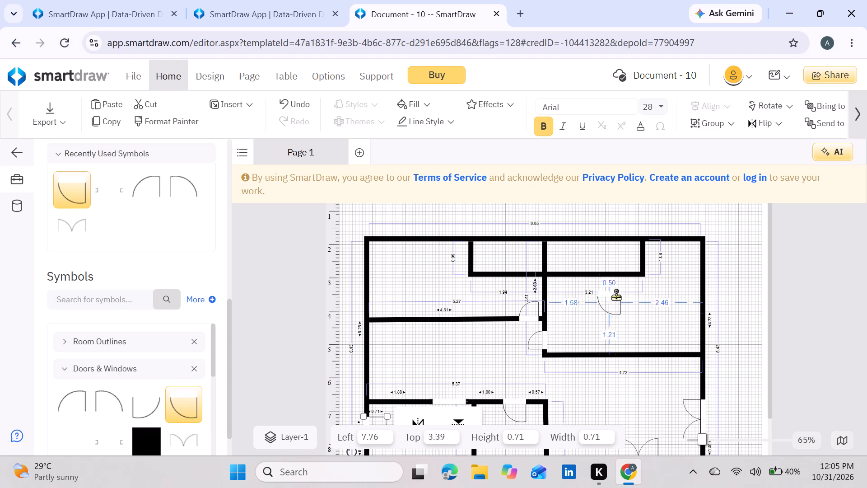
{"action": "left_click_drag", "start_coordinate": [616, 296], "coordinate": [667, 301]}
{"action": "left_click_drag", "start_coordinate": [642, 276], "coordinate": [646, 277]}
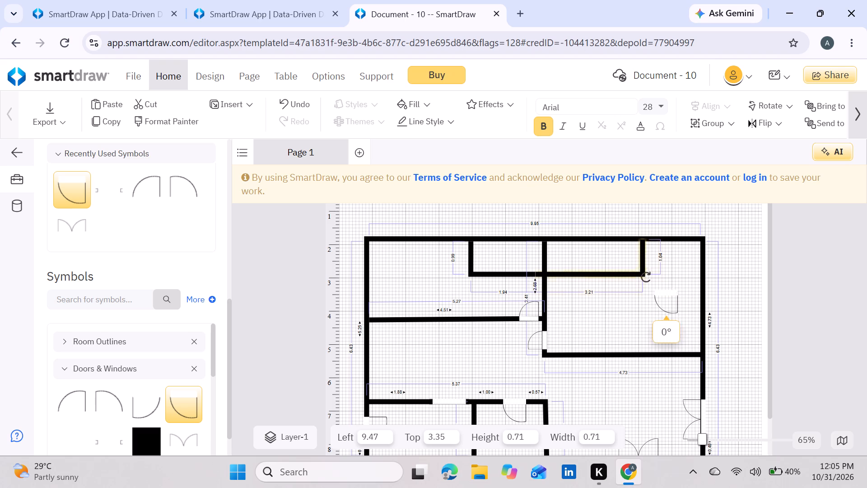
{"action": "left_click_drag", "start_coordinate": [646, 277], "coordinate": [645, 322]}
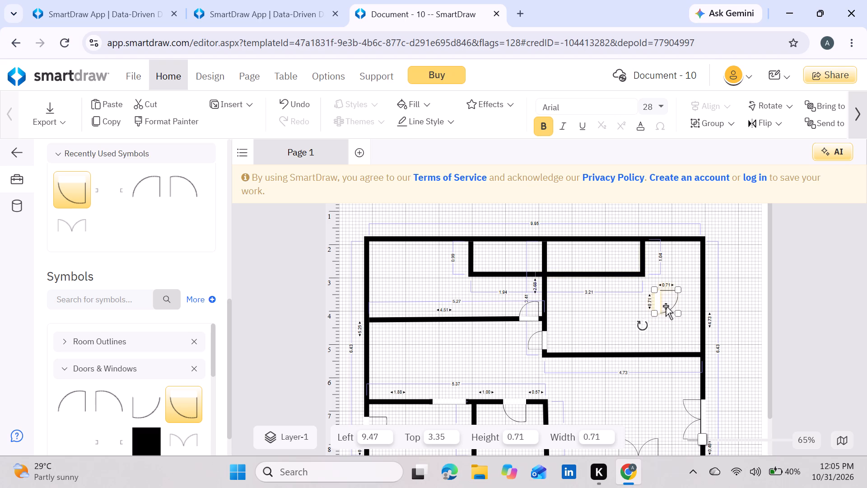
{"action": "left_click_drag", "start_coordinate": [666, 306], "coordinate": [655, 260]}
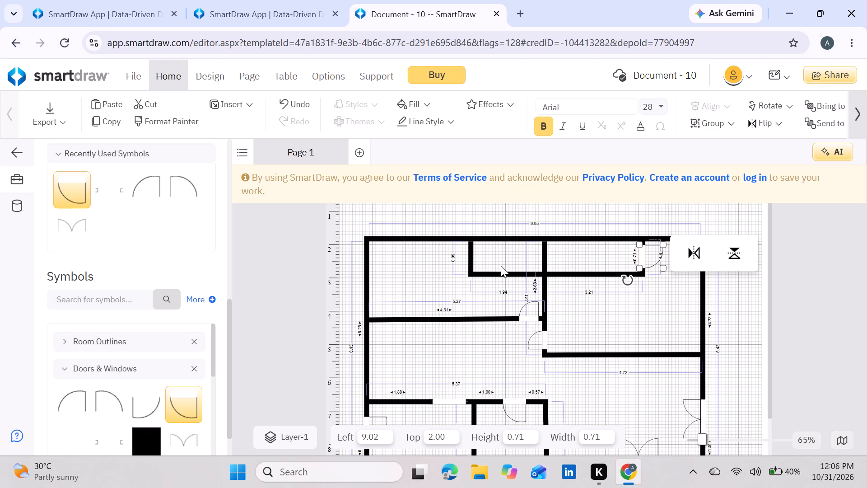
Place the mirrored Door (28") rotated upright in the 0.99-long vertical wall, at about Left 3.34, Top 1.96.
{"action": "left_click", "coordinate": [142, 402]}
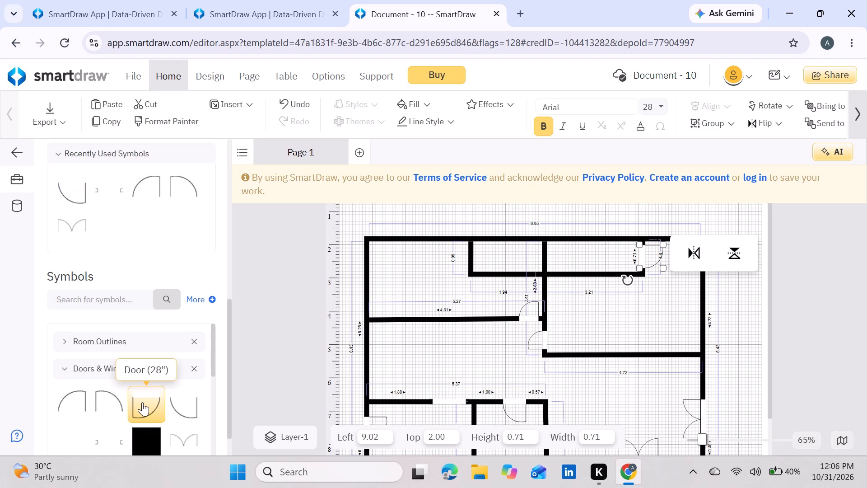
{"action": "left_click_drag", "start_coordinate": [142, 402], "coordinate": [461, 264]}
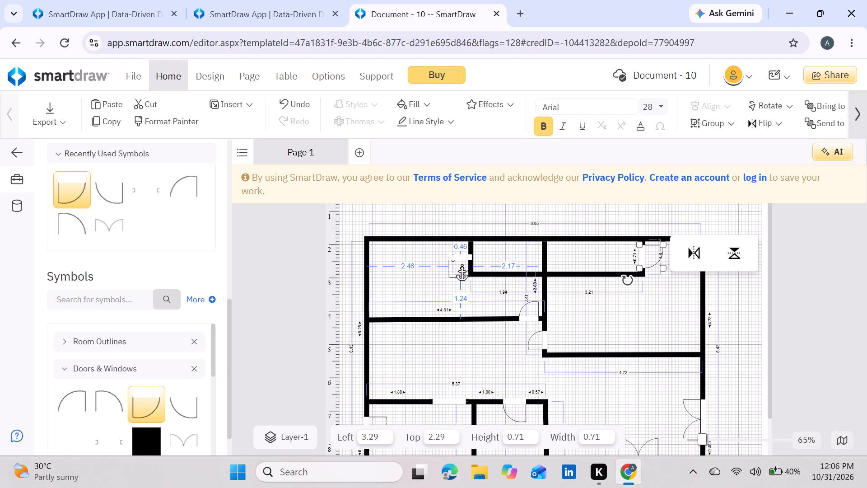
{"action": "left_click_drag", "start_coordinate": [461, 264], "coordinate": [452, 263]}
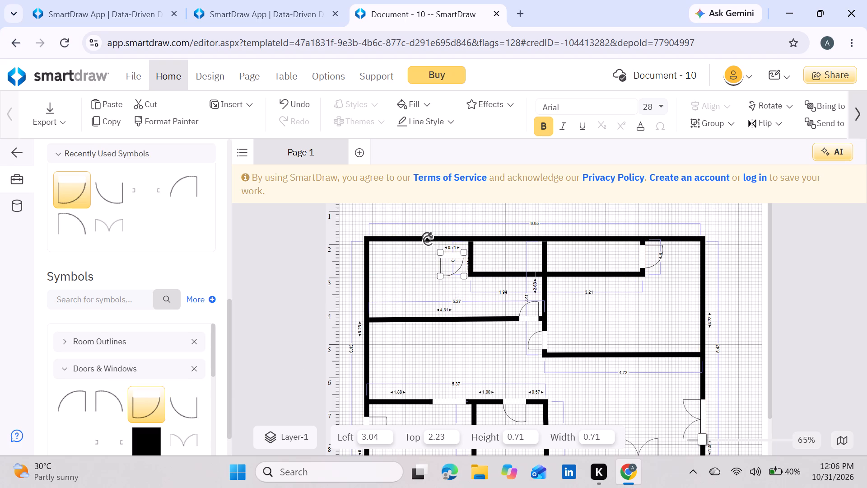
{"action": "left_click_drag", "start_coordinate": [427, 237], "coordinate": [495, 226]}
{"action": "left_click_drag", "start_coordinate": [449, 265], "coordinate": [457, 253]}
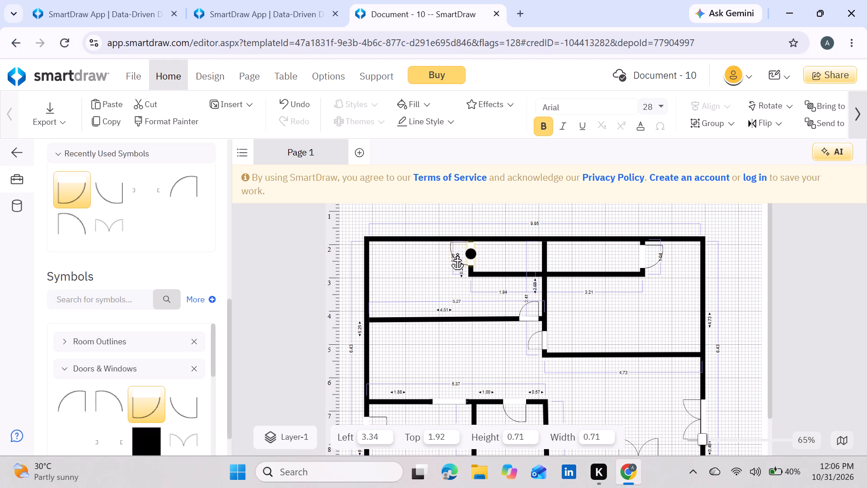
{"action": "left_click_drag", "start_coordinate": [457, 253], "coordinate": [457, 257]}
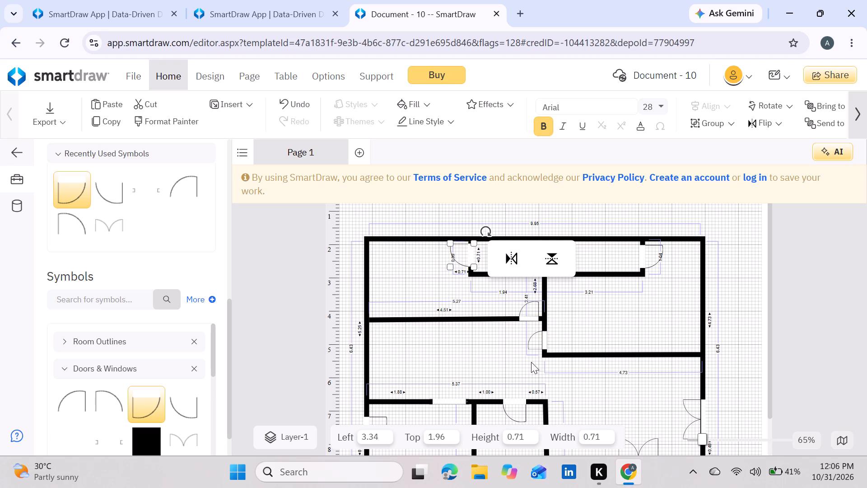
{"action": "left_click", "coordinate": [471, 385]}
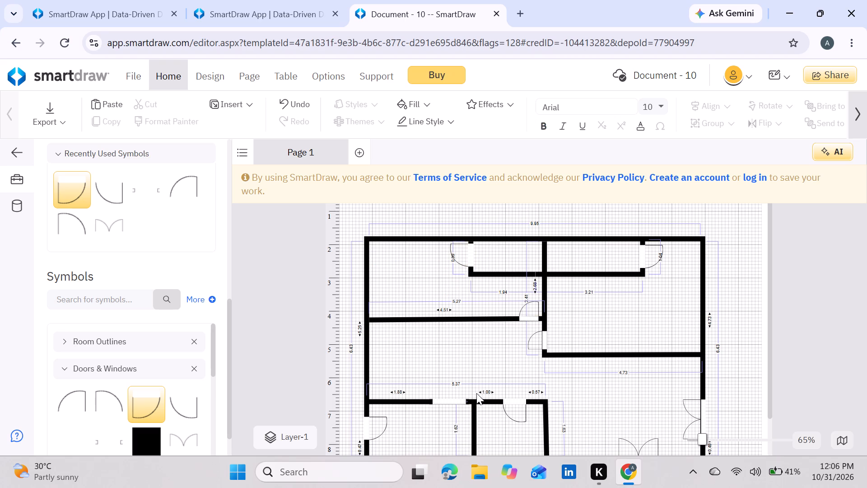
Place a Window (36") in the bottom outer wall, about 0.84 from the left outer wall.
{"action": "scroll", "coordinate": [644, 424], "scroll_direction": "down", "scroll_amount": 1}
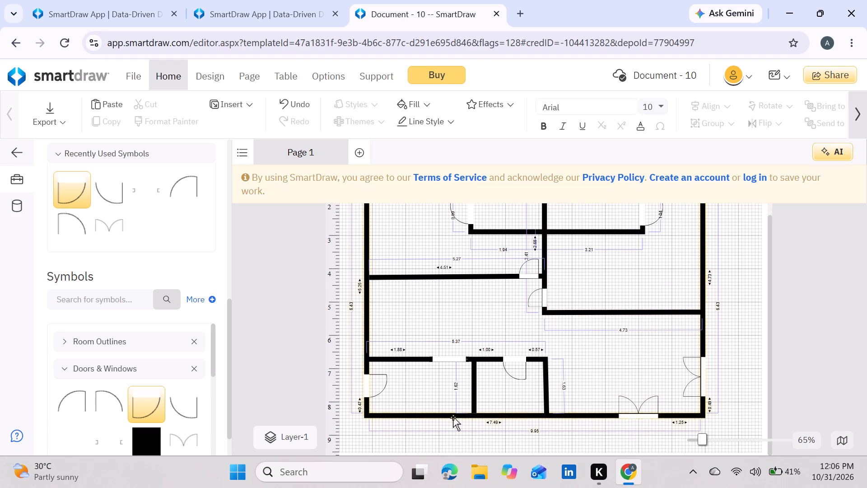
{"action": "scroll", "coordinate": [155, 385], "scroll_direction": "down", "scroll_amount": 1}
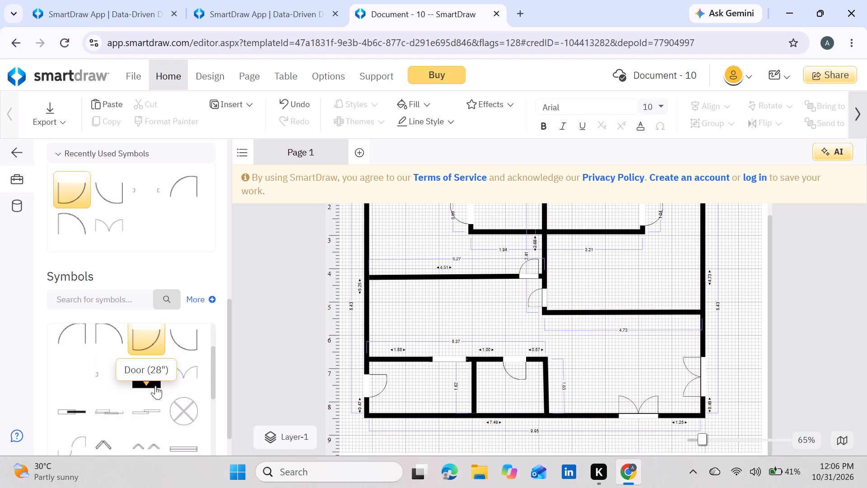
{"action": "scroll", "coordinate": [156, 385], "scroll_direction": "down", "scroll_amount": 1}
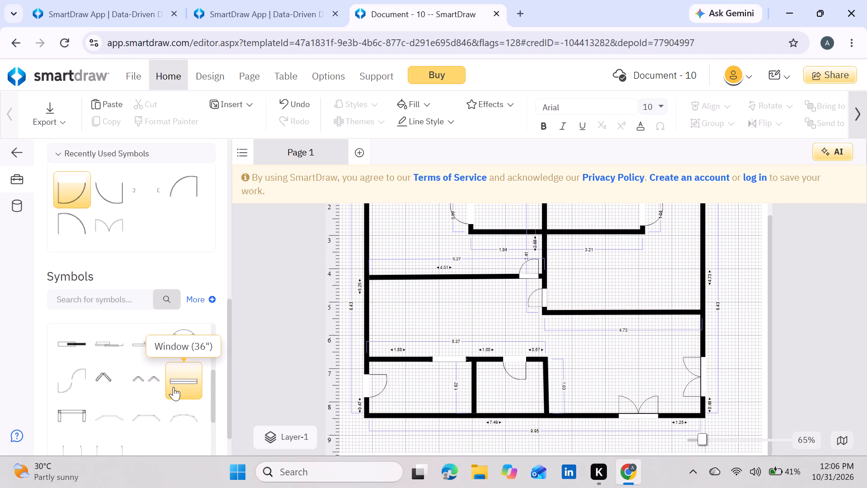
{"action": "left_click_drag", "start_coordinate": [180, 382], "coordinate": [432, 394]}
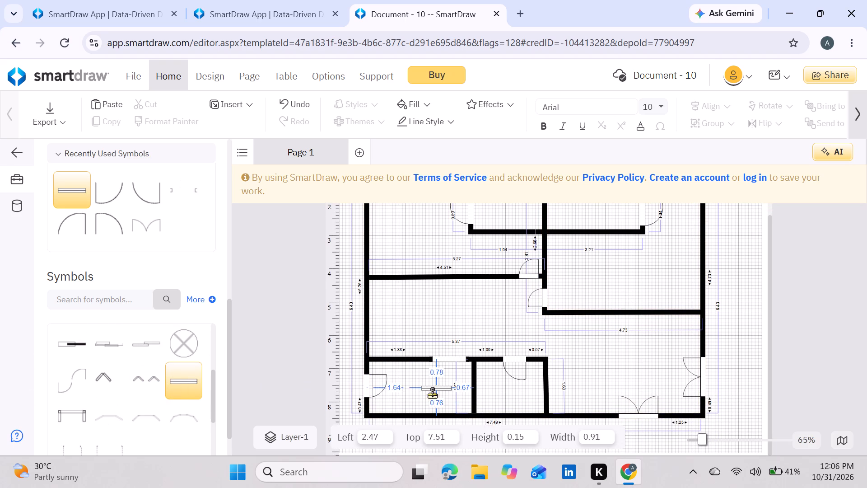
{"action": "left_click_drag", "start_coordinate": [432, 394], "coordinate": [413, 426]}
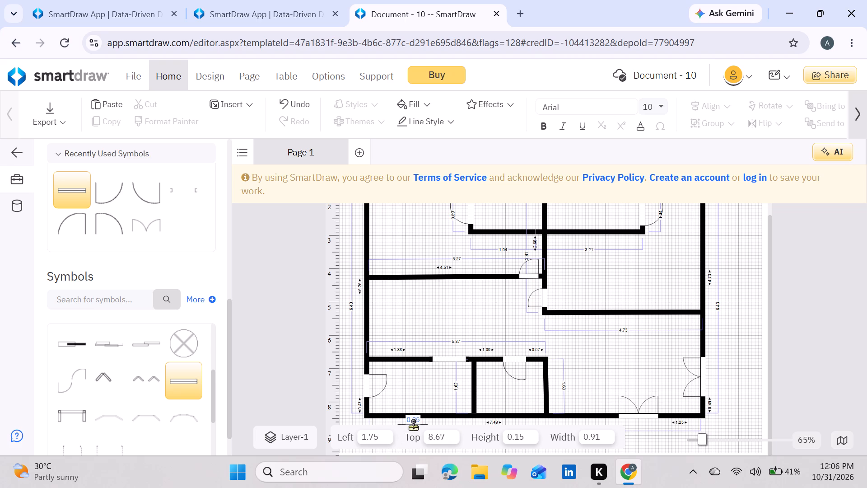
{"action": "left_click_drag", "start_coordinate": [413, 426], "coordinate": [413, 422]}
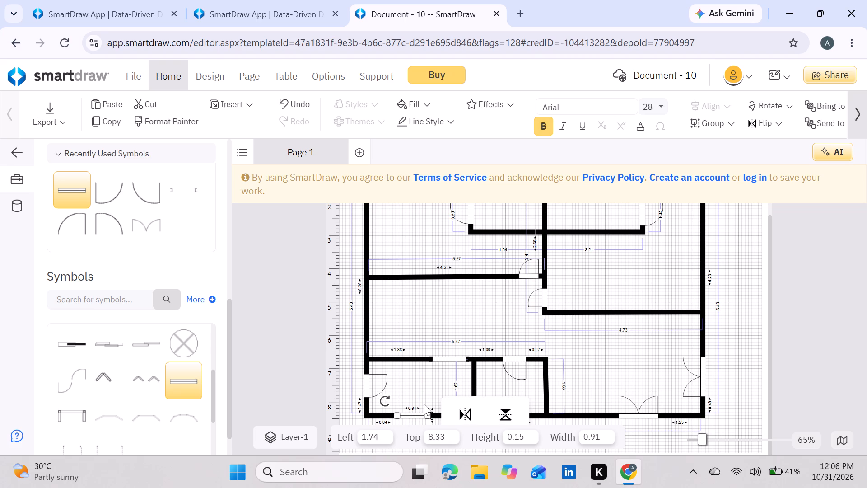
Duplicate the bottom-wall window and place the copy horizontally in the top outer wall, about 1.31 from the left outer wall.
{"action": "key", "text": "ctrl+d"}
{"action": "scroll", "coordinate": [417, 419], "scroll_direction": "down", "scroll_amount": 2}
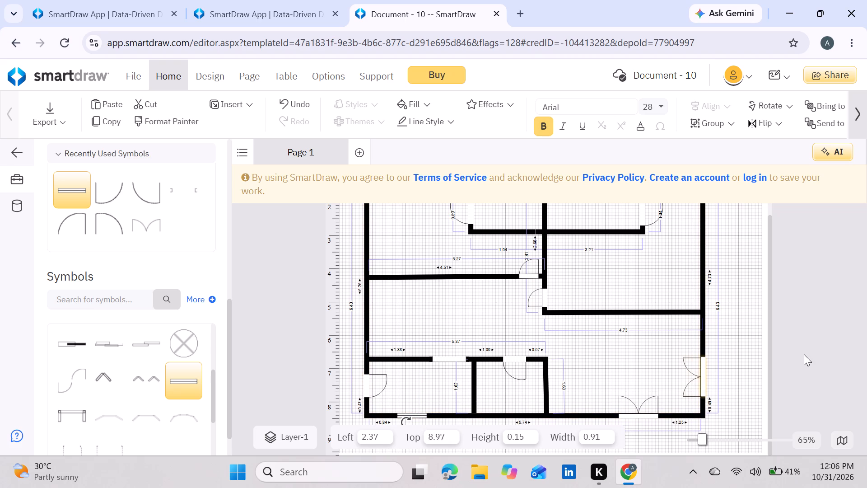
{"action": "scroll", "coordinate": [804, 354], "scroll_direction": "down", "scroll_amount": 3}
{"action": "left_click_drag", "start_coordinate": [403, 424], "coordinate": [420, 410]}
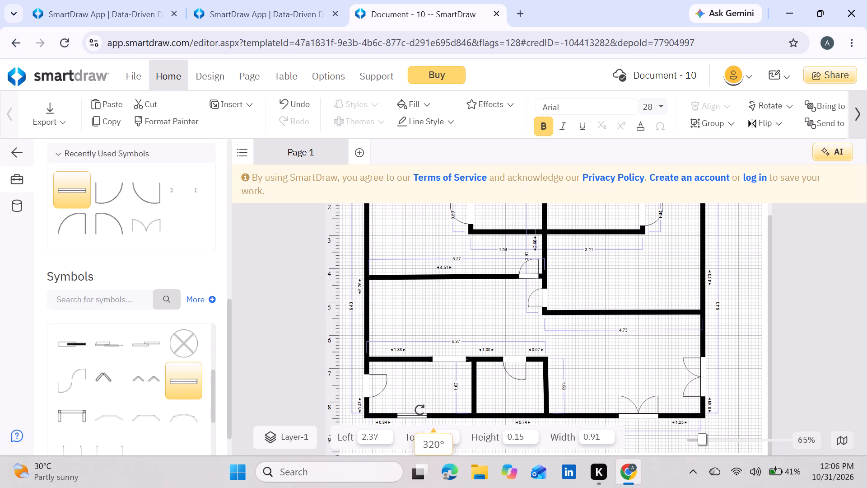
{"action": "left_click_drag", "start_coordinate": [420, 410], "coordinate": [409, 403]}
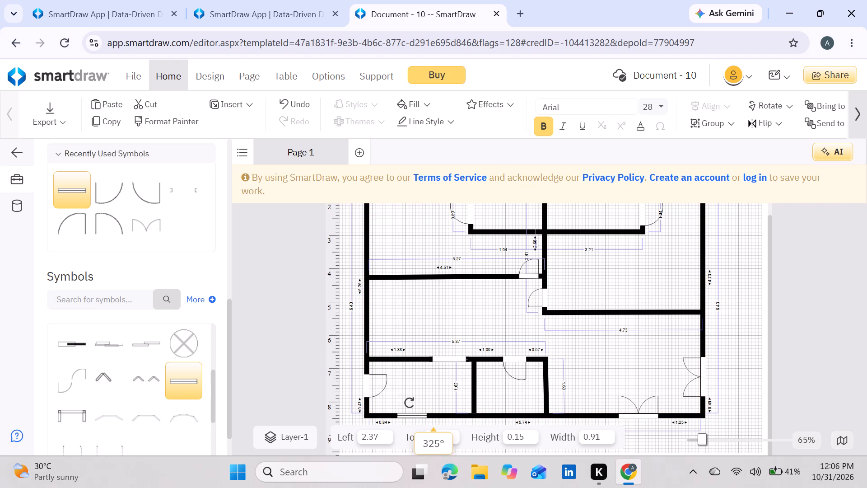
{"action": "left_click_drag", "start_coordinate": [409, 403], "coordinate": [466, 385]}
{"action": "left_click_drag", "start_coordinate": [434, 421], "coordinate": [433, 421]}
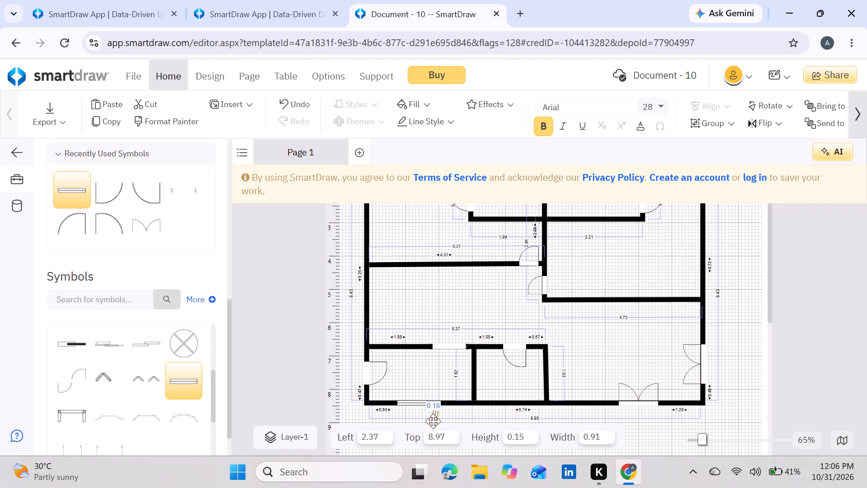
{"action": "left_click_drag", "start_coordinate": [433, 421], "coordinate": [467, 302]}
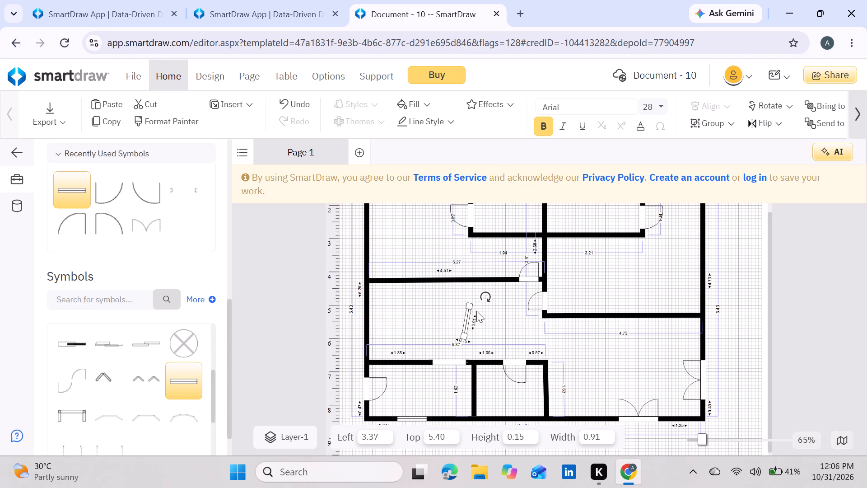
{"action": "left_click_drag", "start_coordinate": [485, 296], "coordinate": [493, 326]}
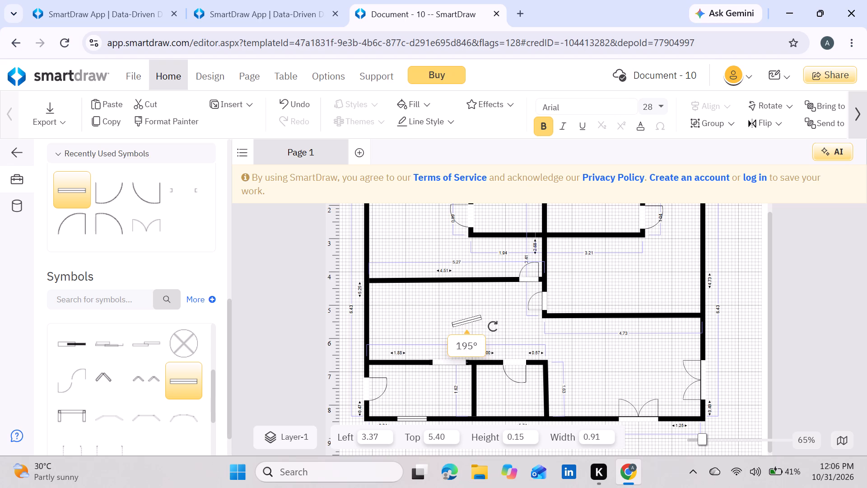
{"action": "left_click_drag", "start_coordinate": [493, 326], "coordinate": [480, 309]}
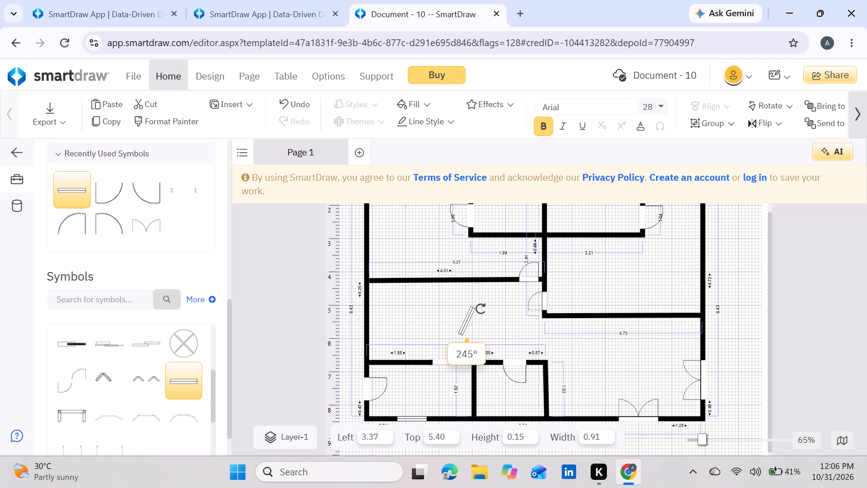
{"action": "left_click_drag", "start_coordinate": [480, 309], "coordinate": [474, 309]}
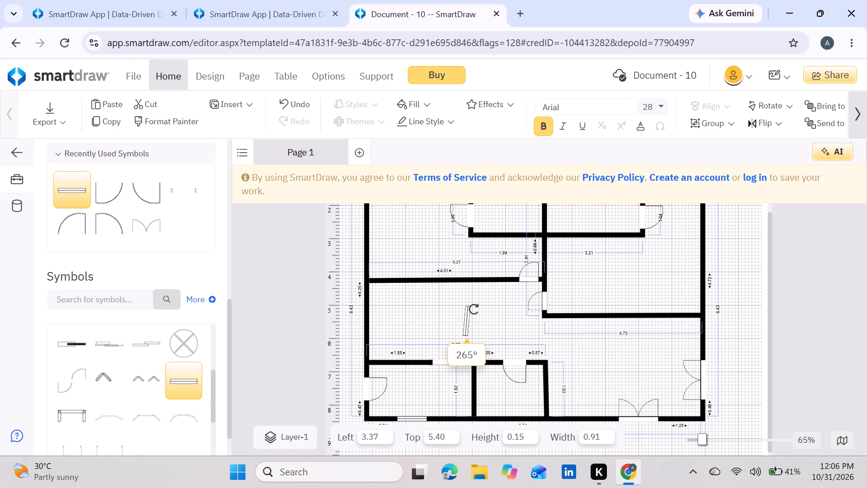
{"action": "left_click_drag", "start_coordinate": [474, 309], "coordinate": [494, 336]}
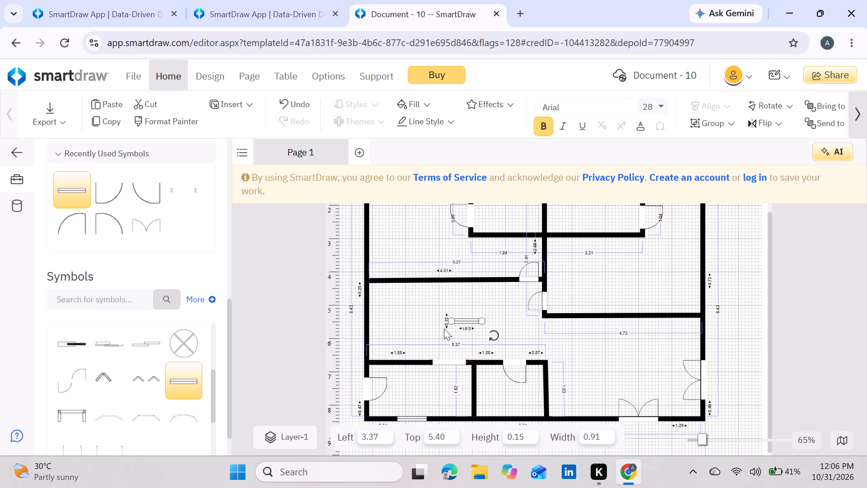
{"action": "left_click_drag", "start_coordinate": [461, 320], "coordinate": [690, 277]}
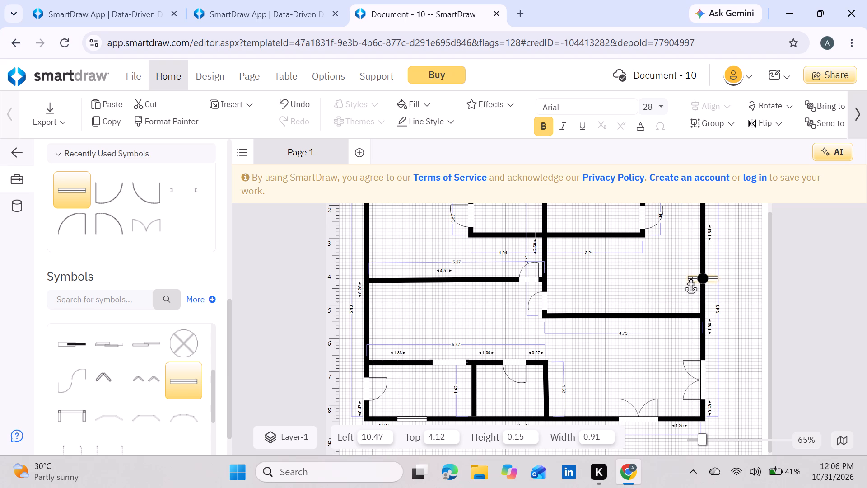
{"action": "left_click_drag", "start_coordinate": [690, 277], "coordinate": [500, 257]}
{"action": "scroll", "coordinate": [631, 296], "scroll_direction": "up", "scroll_amount": 3}
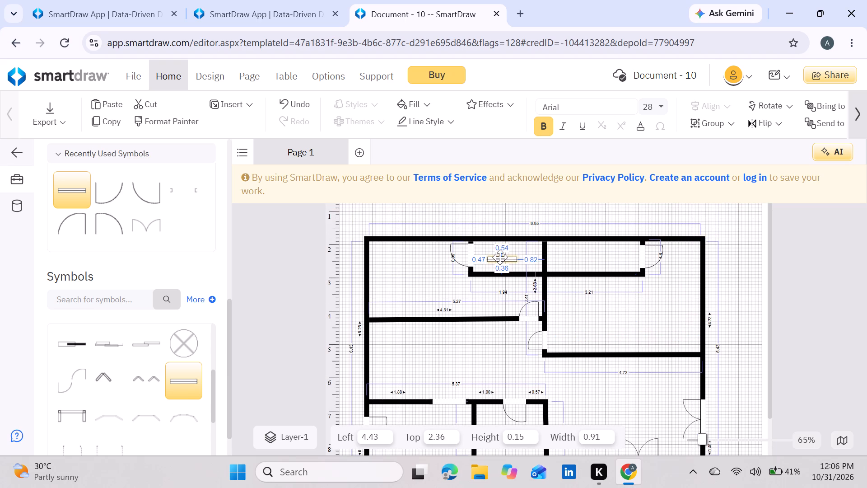
{"action": "left_click_drag", "start_coordinate": [500, 257], "coordinate": [422, 240]}
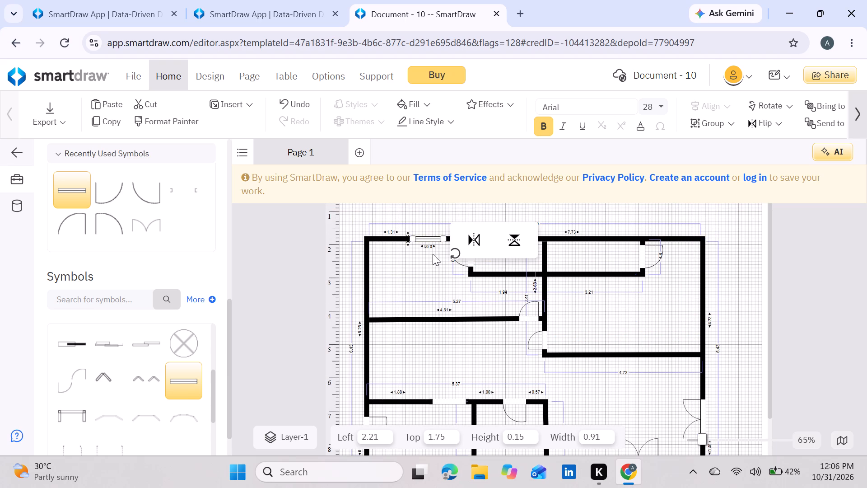
Duplicate the top-wall window and place the copy rotated upright in the left outer wall, about 1.03 above the door.
{"action": "key", "text": "ctrl+d"}
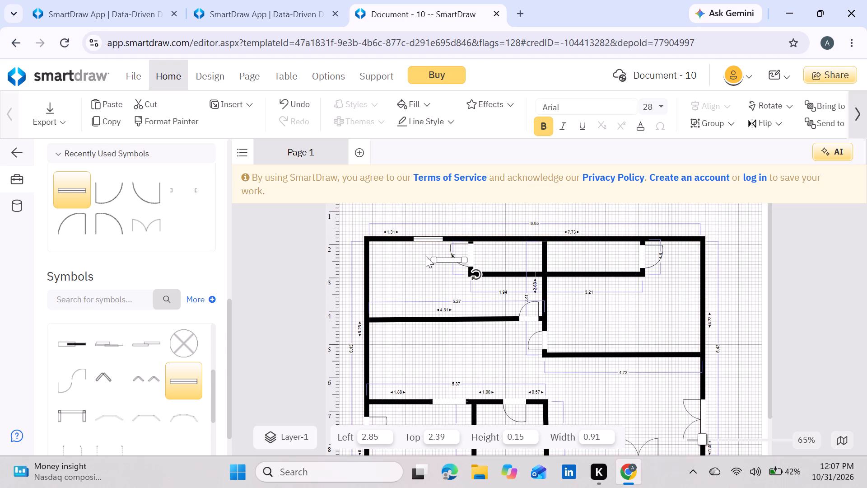
{"action": "left_click_drag", "start_coordinate": [446, 259], "coordinate": [404, 328]}
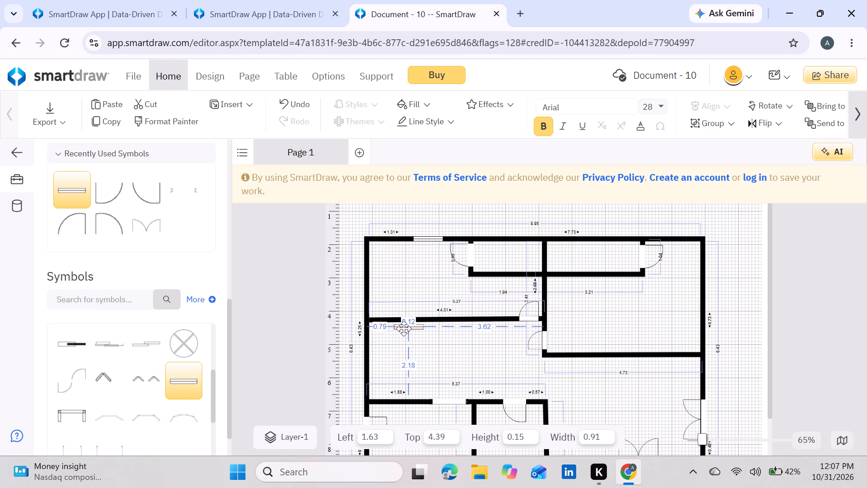
{"action": "left_click_drag", "start_coordinate": [404, 328], "coordinate": [399, 346]}
{"action": "left_click_drag", "start_coordinate": [430, 362], "coordinate": [434, 342]}
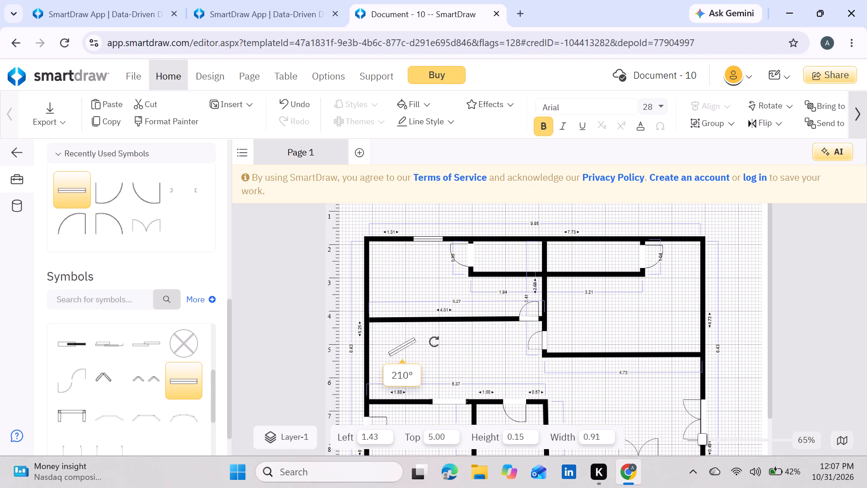
{"action": "left_click_drag", "start_coordinate": [434, 342], "coordinate": [414, 328]}
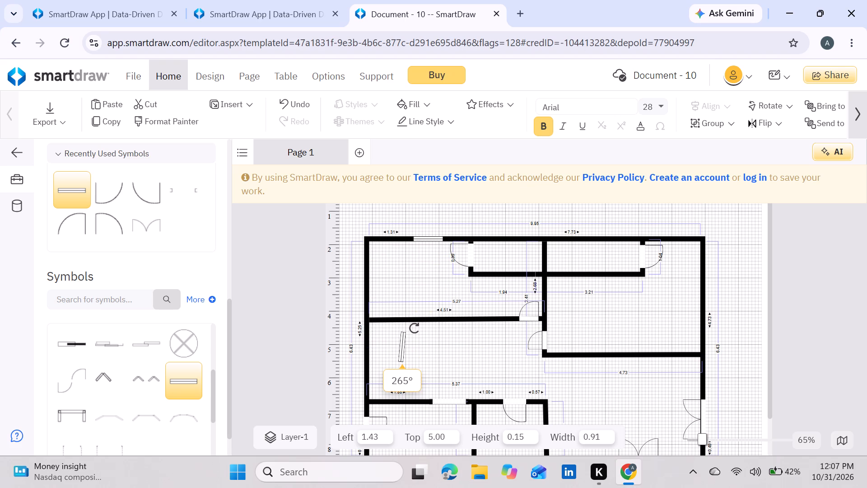
{"action": "left_click_drag", "start_coordinate": [414, 328], "coordinate": [414, 325]}
{"action": "left_click_drag", "start_coordinate": [400, 346], "coordinate": [386, 359]}
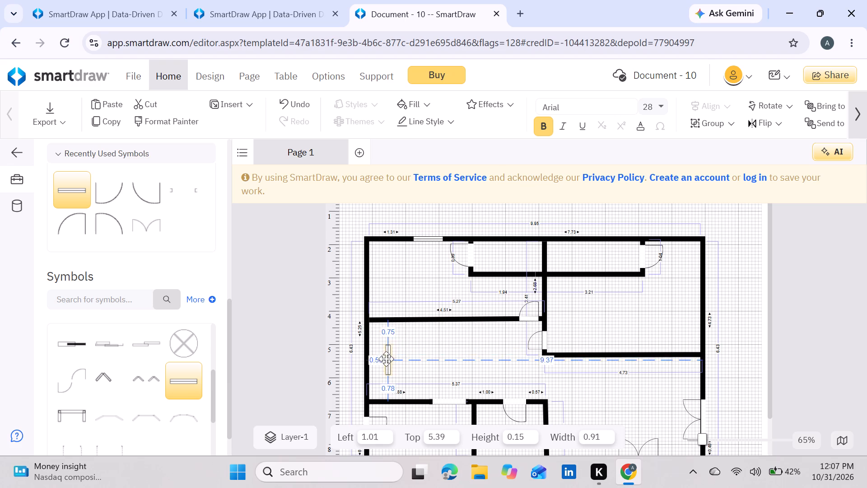
{"action": "left_click_drag", "start_coordinate": [386, 359], "coordinate": [370, 366]}
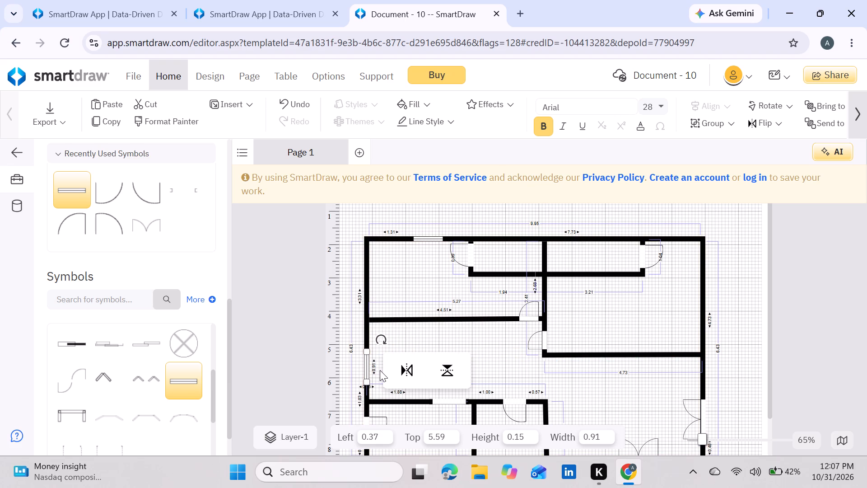
Duplicate the left-wall window and place the copy upright in the right outer wall, about 1.72 below the top corner.
{"action": "key", "text": "ctrl+d"}
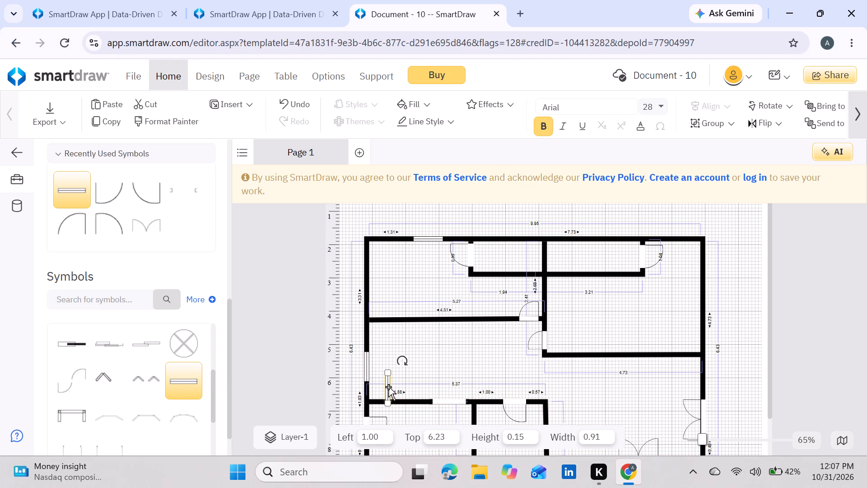
{"action": "left_click_drag", "start_coordinate": [388, 387], "coordinate": [695, 312]}
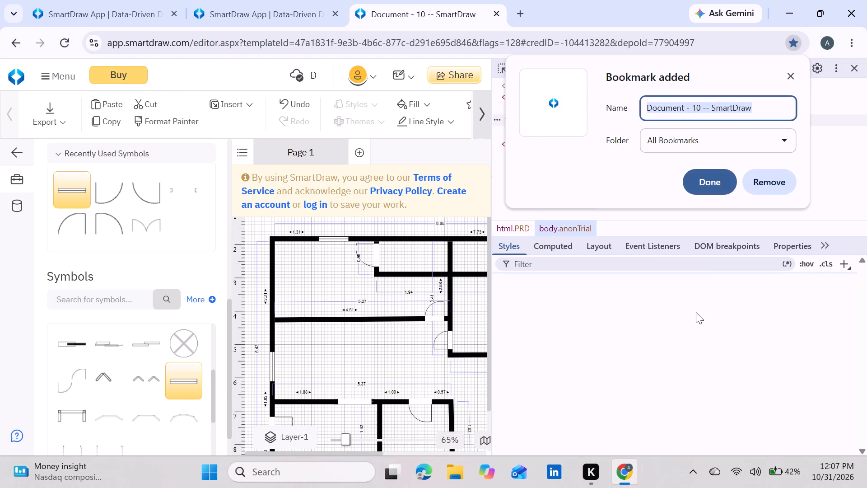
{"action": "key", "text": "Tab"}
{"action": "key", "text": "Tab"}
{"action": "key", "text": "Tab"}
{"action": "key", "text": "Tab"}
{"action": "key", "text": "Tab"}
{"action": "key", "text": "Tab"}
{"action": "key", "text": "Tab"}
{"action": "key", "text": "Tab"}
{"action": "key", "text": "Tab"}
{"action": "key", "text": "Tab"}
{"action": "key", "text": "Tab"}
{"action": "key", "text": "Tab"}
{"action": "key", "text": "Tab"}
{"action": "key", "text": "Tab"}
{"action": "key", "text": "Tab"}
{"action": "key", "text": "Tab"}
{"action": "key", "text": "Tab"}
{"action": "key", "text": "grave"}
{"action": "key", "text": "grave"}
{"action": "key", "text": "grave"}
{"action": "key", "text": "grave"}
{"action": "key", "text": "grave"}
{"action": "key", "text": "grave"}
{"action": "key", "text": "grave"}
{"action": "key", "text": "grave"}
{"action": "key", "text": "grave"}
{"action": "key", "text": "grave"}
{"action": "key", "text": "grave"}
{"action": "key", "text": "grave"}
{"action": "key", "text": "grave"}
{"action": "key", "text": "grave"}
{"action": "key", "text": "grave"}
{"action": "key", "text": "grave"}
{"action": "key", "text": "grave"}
Dismiss the bookmark dialog and close the browser's developer tools.
{"action": "key", "text": "Escape"}
{"action": "key", "text": "Escape"}
{"action": "key", "text": "Escape"}
{"action": "key", "text": "Escape"}
{"action": "key", "text": "Escape"}
{"action": "key", "text": "Escape"}
{"action": "key", "text": "Escape"}
{"action": "key", "text": "Escape"}
{"action": "key", "text": "Escape"}
{"action": "key", "text": "Escape"}
{"action": "key", "text": "Escape"}
{"action": "key", "text": "Escape"}
{"action": "key", "text": "Escape"}
{"action": "key", "text": "Escape"}
{"action": "key", "text": "Escape"}
{"action": "key", "text": "Escape"}
{"action": "key", "text": "Escape"}
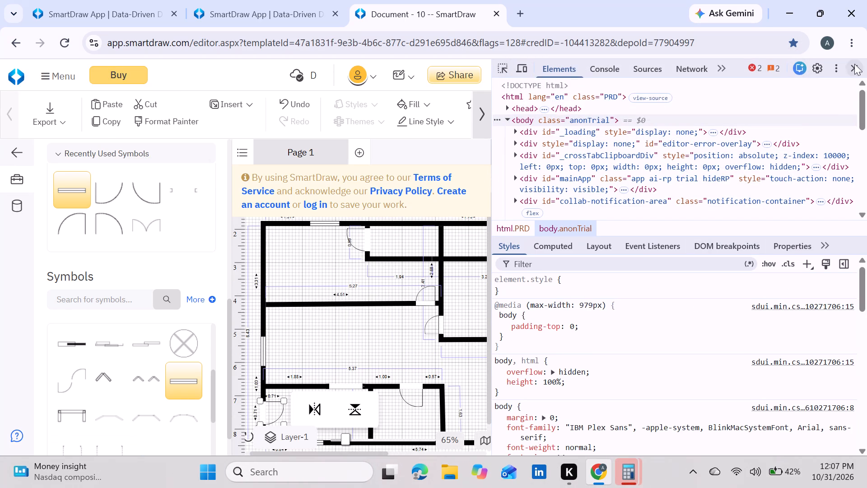
{"action": "left_click", "coordinate": [850, 64]}
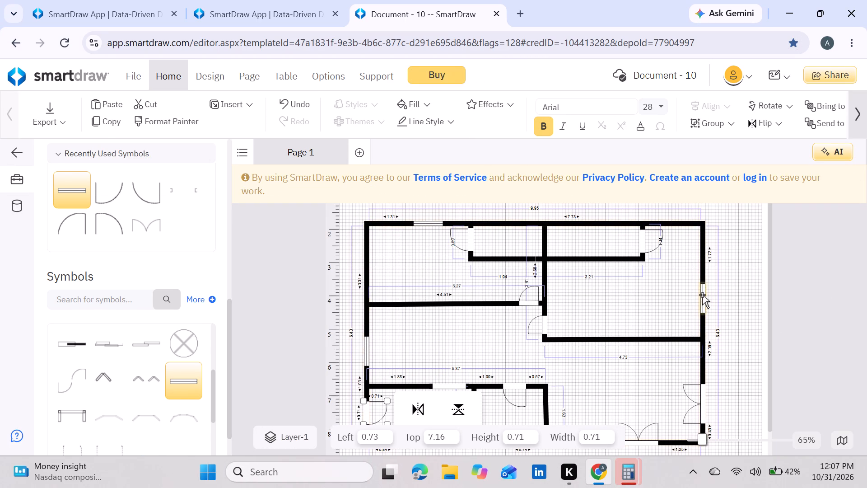
Select the window in the right outer wall.
{"action": "left_click", "coordinate": [702, 295]}
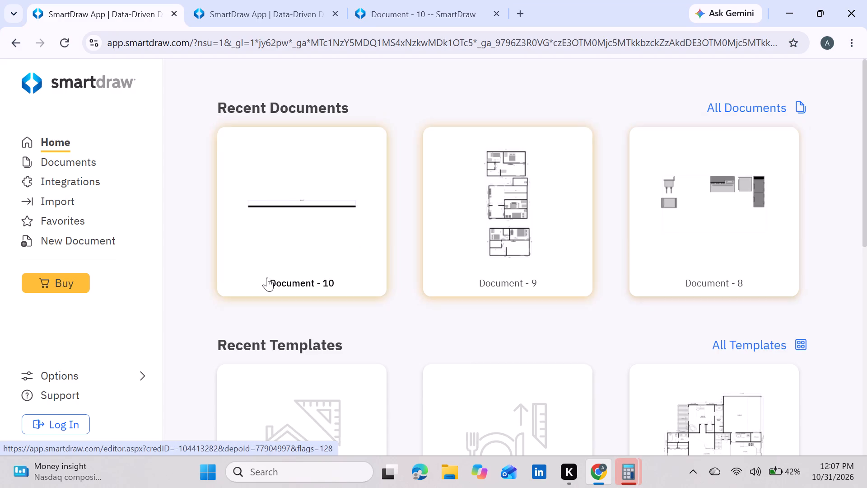
Reopen Document - 10 from the recent documents.
{"action": "left_click", "coordinate": [329, 228]}
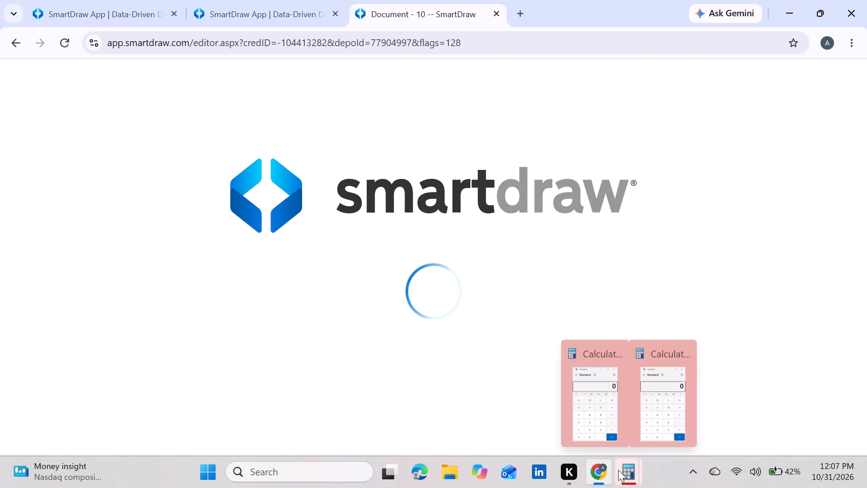
Close the two open Calculator windows.
{"action": "left_click", "coordinate": [624, 349]}
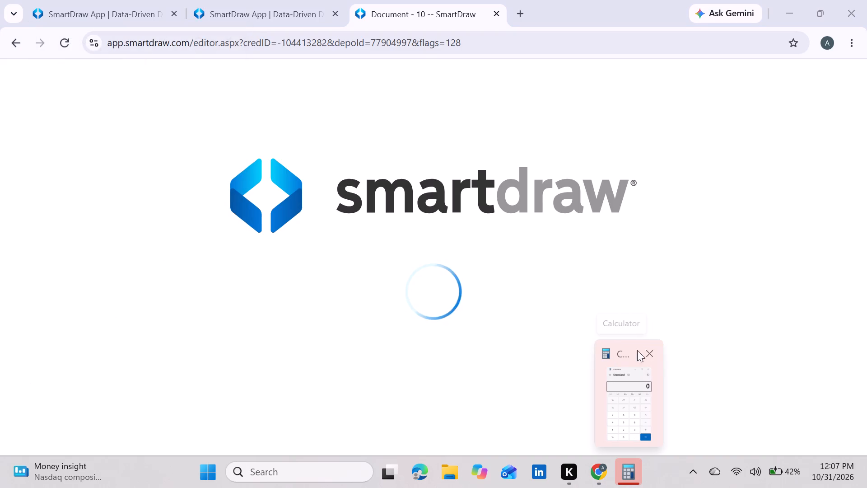
{"action": "left_click", "coordinate": [648, 348]}
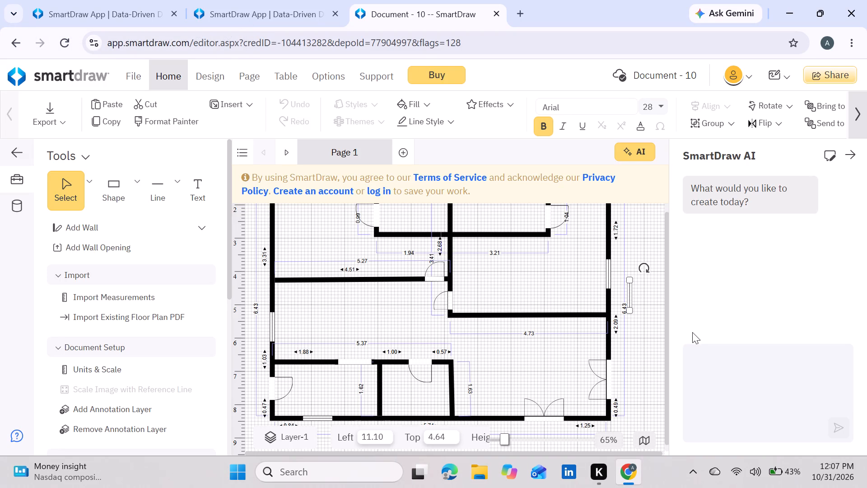
Close the SmartDraw AI assistant beside the floor plan.
{"action": "left_click", "coordinate": [852, 149]}
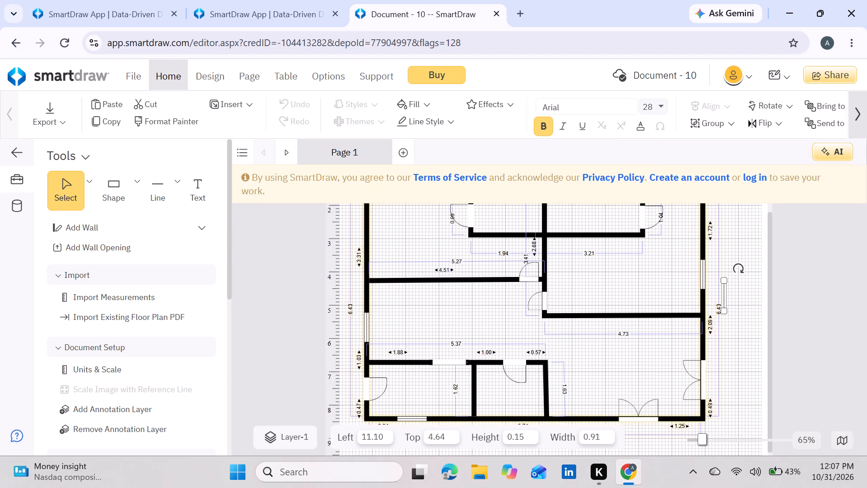
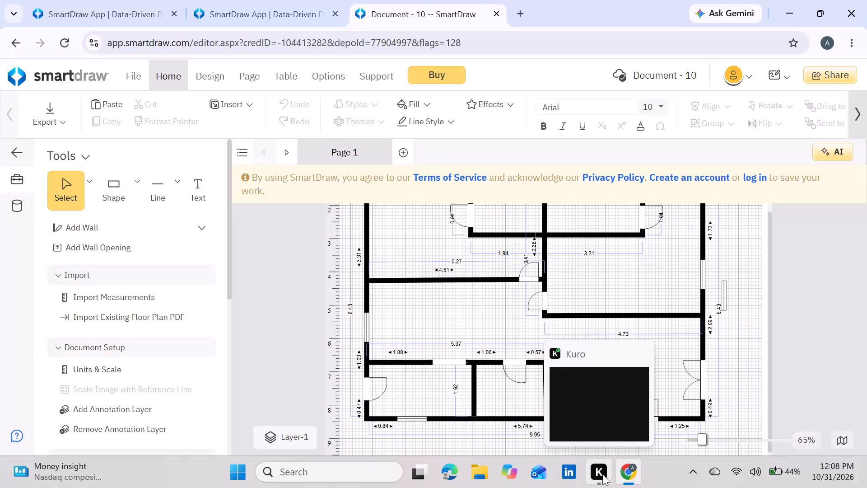
Move the loose window outside the plan into the right outer wall, between the existing window and the double door.
{"action": "left_click", "coordinate": [729, 410]}
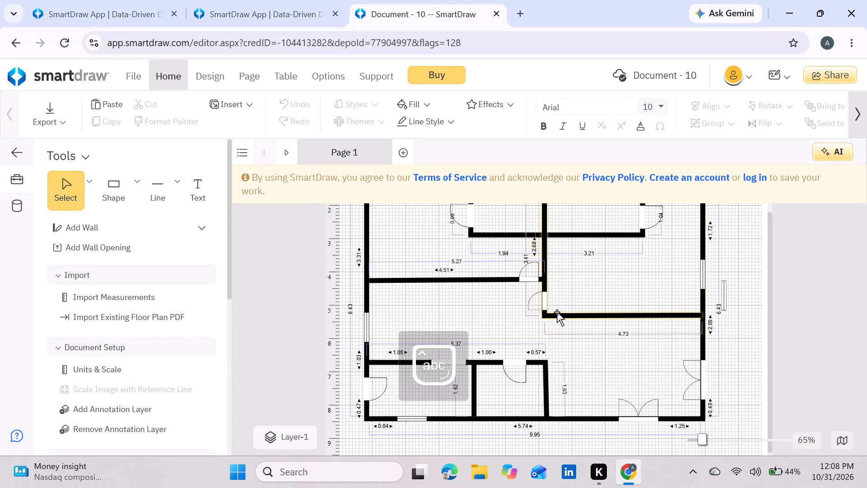
{"action": "scroll", "coordinate": [557, 312], "scroll_direction": "up", "scroll_amount": 1}
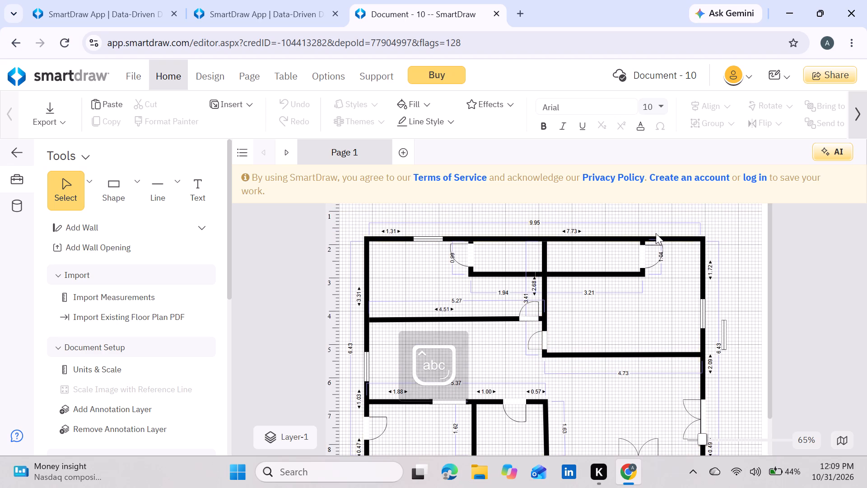
{"action": "scroll", "coordinate": [637, 336], "scroll_direction": "down", "scroll_amount": 1}
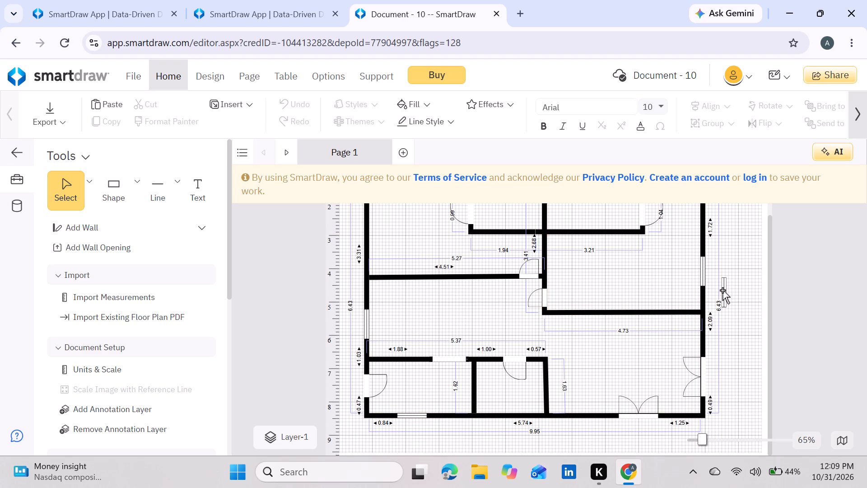
{"action": "left_click_drag", "start_coordinate": [722, 290], "coordinate": [700, 329]}
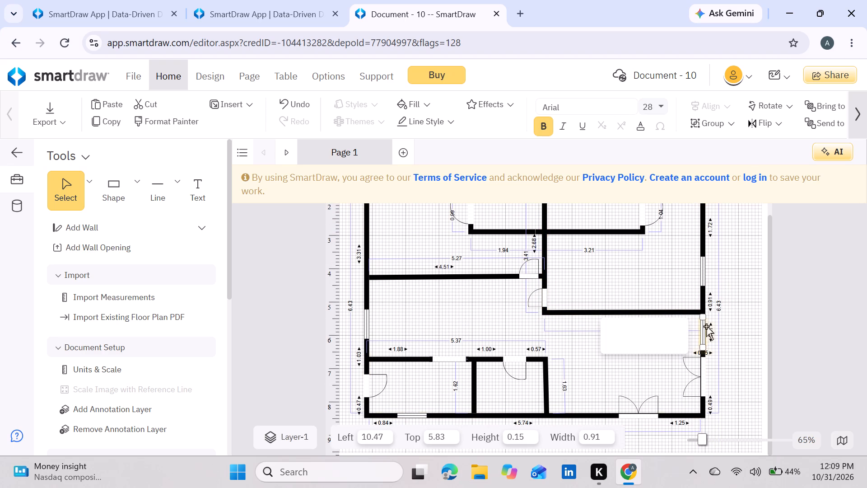
{"action": "left_click", "coordinate": [724, 316]}
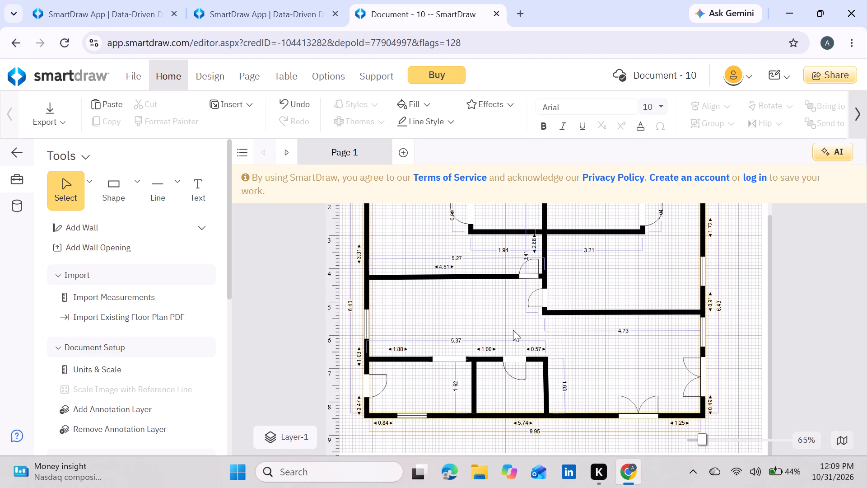
Search the symbol library for tv and place the Flatscreen Television (TV) symbol from the Technology group in the lower-right room.
{"action": "scroll", "coordinate": [113, 264], "scroll_direction": "up", "scroll_amount": 3}
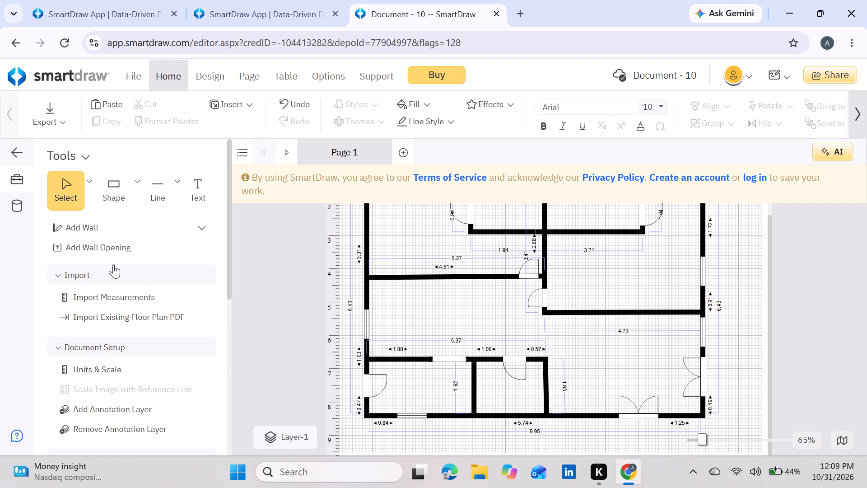
{"action": "scroll", "coordinate": [116, 266], "scroll_direction": "down", "scroll_amount": 4}
{"action": "left_click", "coordinate": [115, 295]}
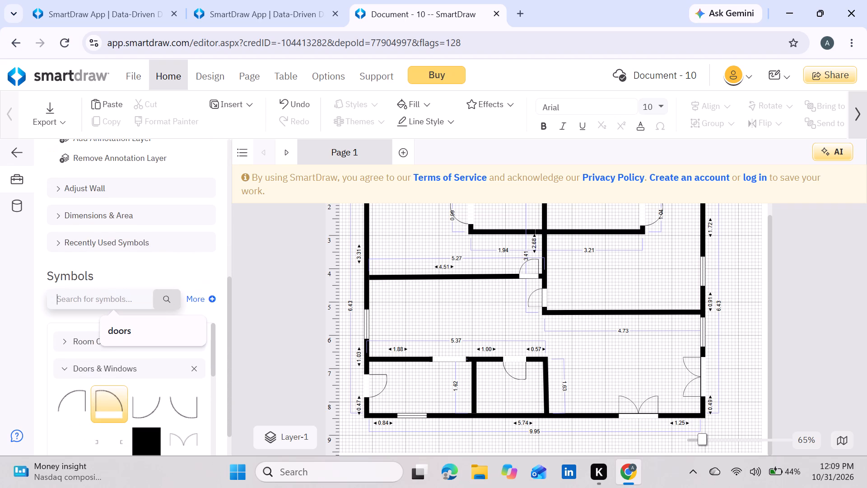
{"action": "type", "text": "tv"}
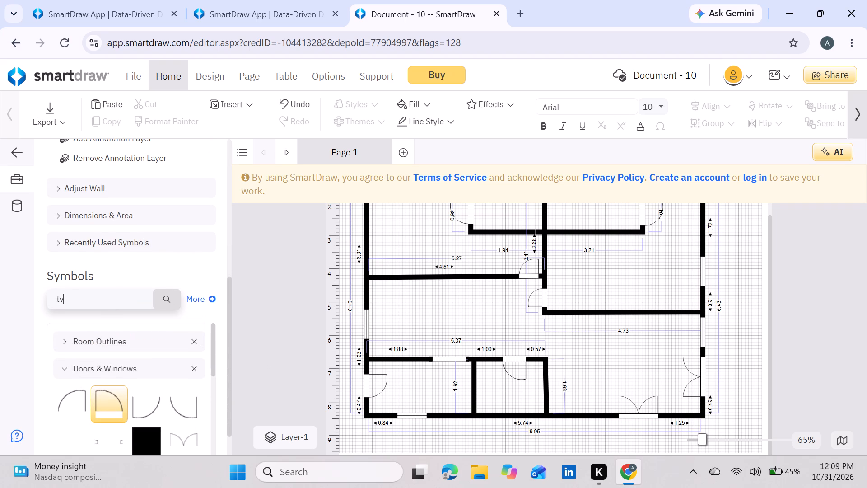
{"action": "key", "text": "Return"}
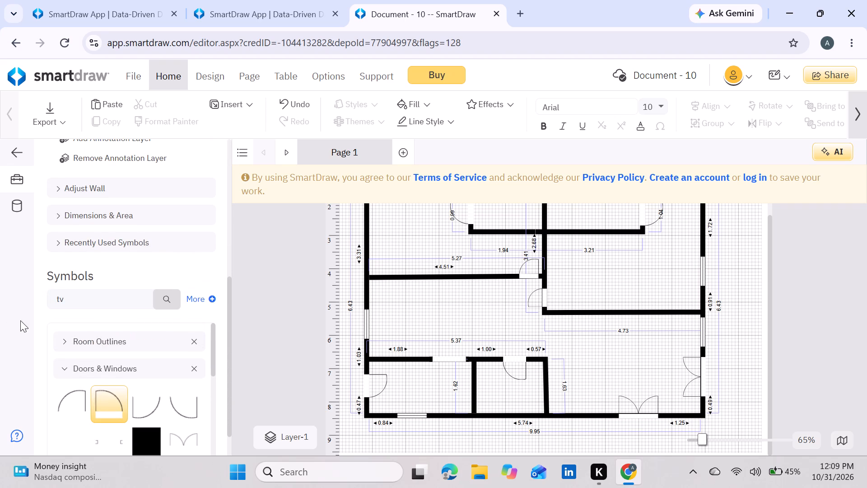
{"action": "left_click", "coordinate": [173, 298]}
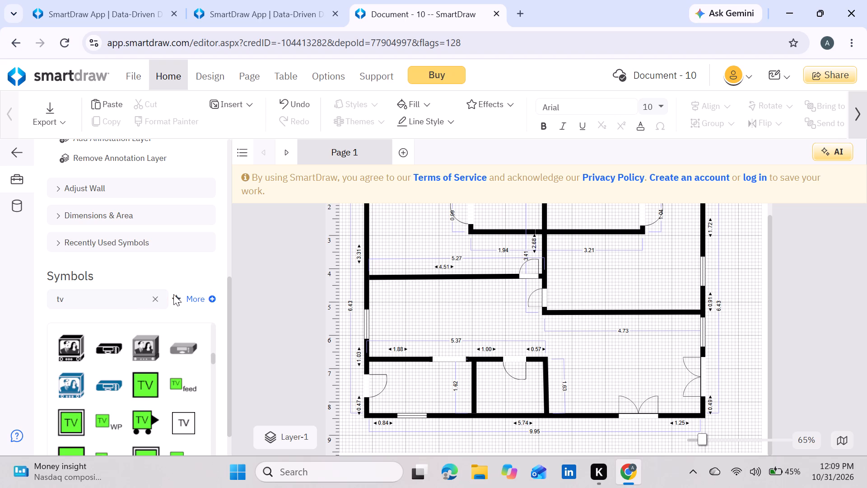
{"action": "left_click", "coordinate": [175, 298]}
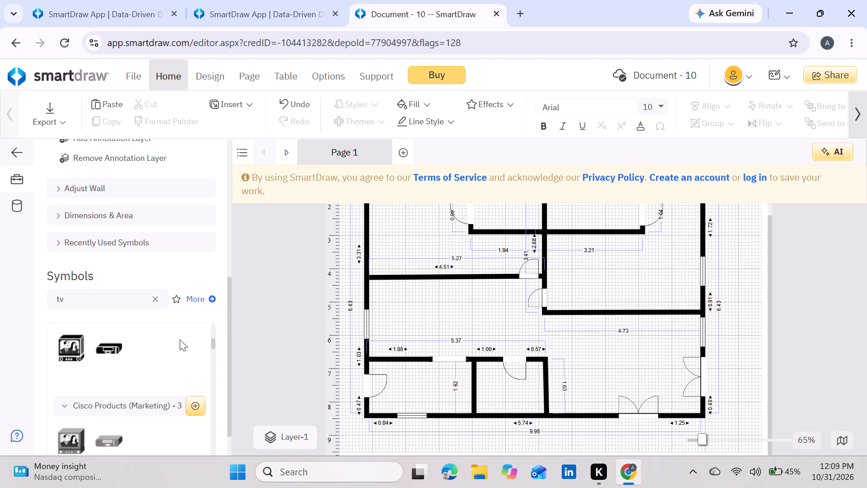
{"action": "scroll", "coordinate": [118, 351], "scroll_direction": "down", "scroll_amount": 9}
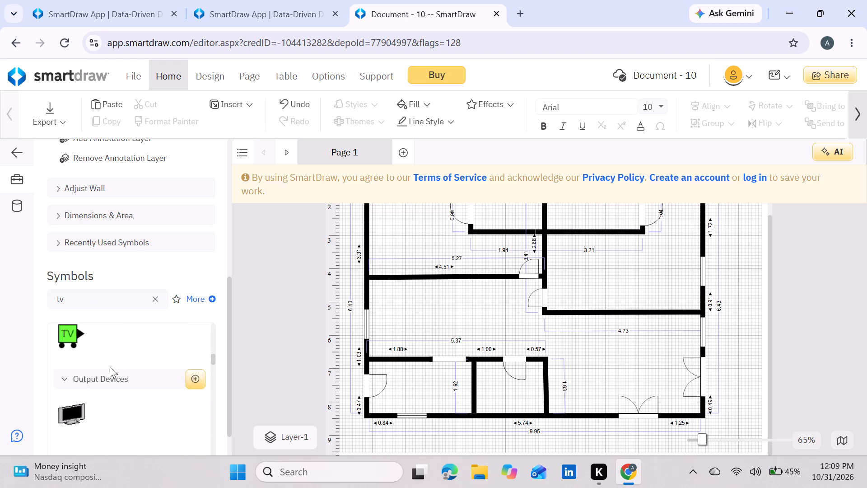
{"action": "scroll", "coordinate": [110, 366], "scroll_direction": "down", "scroll_amount": 6}
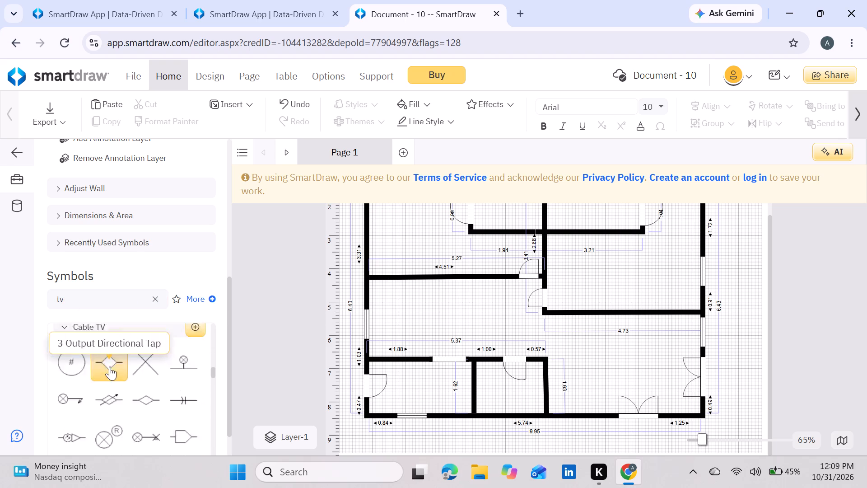
{"action": "scroll", "coordinate": [110, 366], "scroll_direction": "down", "scroll_amount": 8}
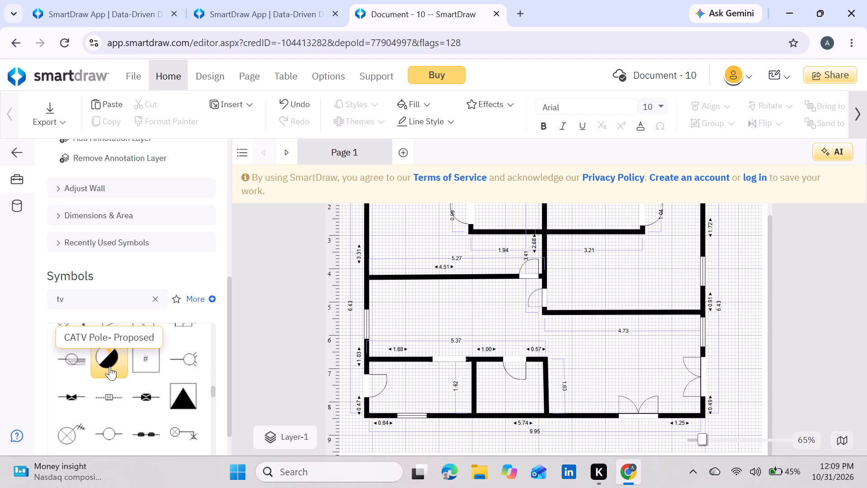
{"action": "scroll", "coordinate": [110, 366], "scroll_direction": "down", "scroll_amount": 6}
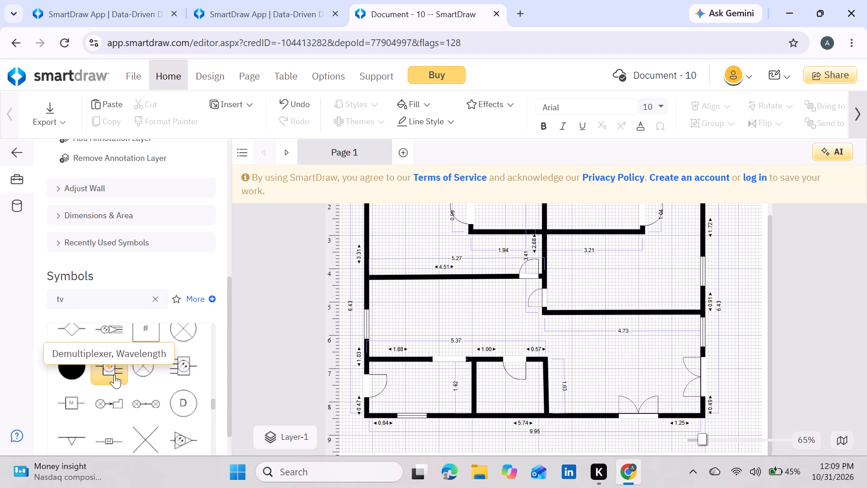
{"action": "scroll", "coordinate": [114, 375], "scroll_direction": "down", "scroll_amount": 10}
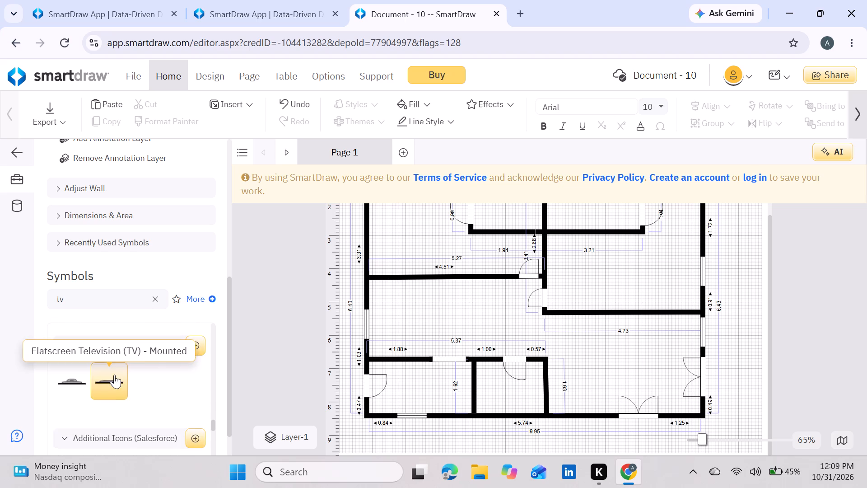
{"action": "scroll", "coordinate": [114, 375], "scroll_direction": "down", "scroll_amount": 3}
{"action": "scroll", "coordinate": [115, 375], "scroll_direction": "up", "scroll_amount": 3}
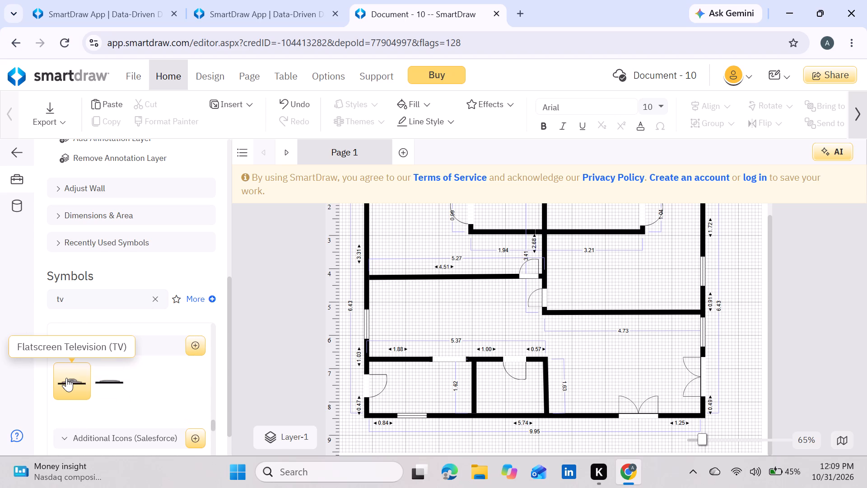
{"action": "left_click_drag", "start_coordinate": [66, 378], "coordinate": [597, 327]}
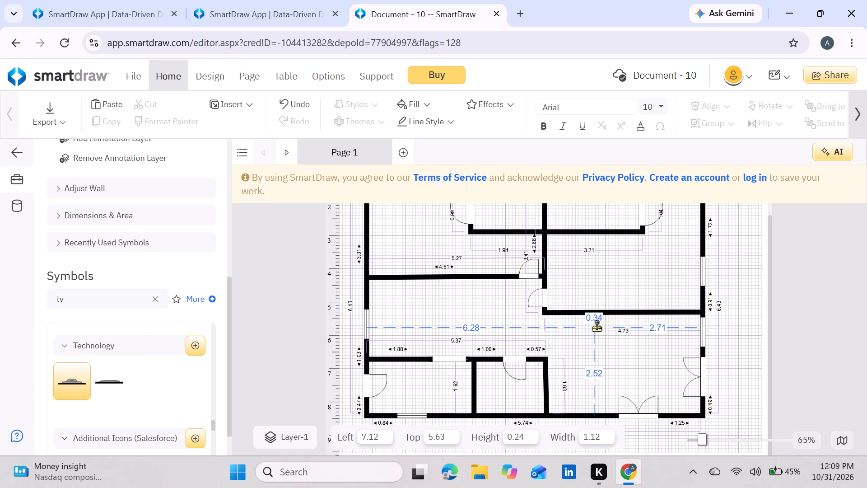
{"action": "left_click_drag", "start_coordinate": [597, 327], "coordinate": [603, 350]}
Rotate the television to vertical and place it against the lower-right room's left wall, facing into the room.
{"action": "left_click_drag", "start_coordinate": [569, 334], "coordinate": [570, 333]}
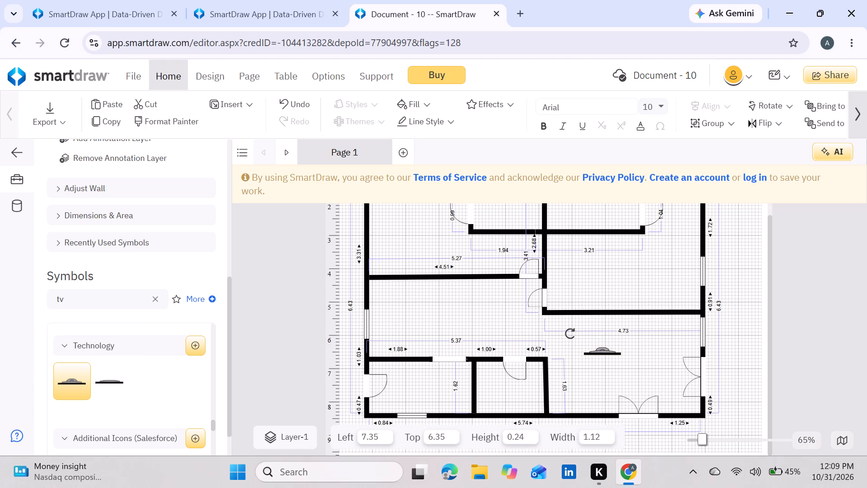
{"action": "left_click_drag", "start_coordinate": [570, 333], "coordinate": [586, 382]}
{"action": "left_click_drag", "start_coordinate": [603, 346], "coordinate": [556, 384]}
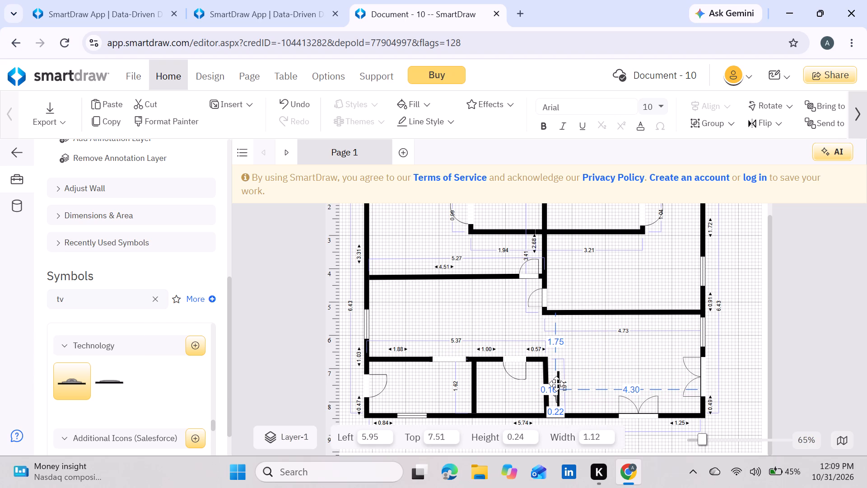
{"action": "left_click_drag", "start_coordinate": [556, 384], "coordinate": [553, 379]}
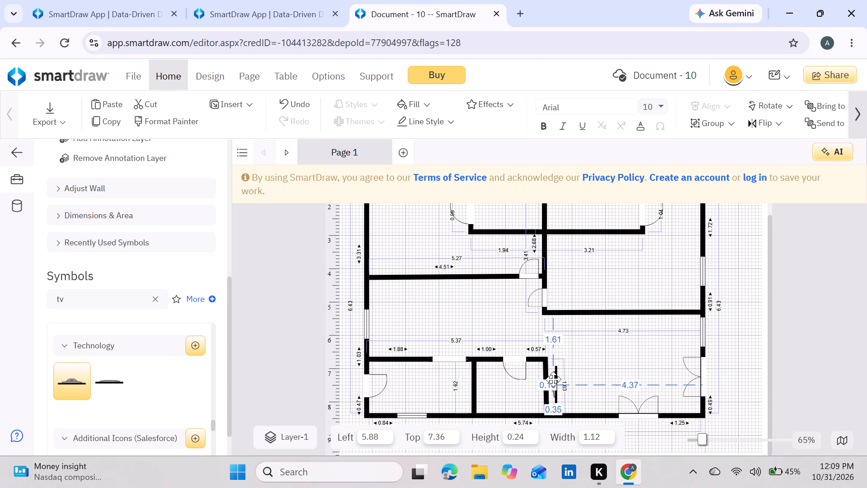
{"action": "left_click_drag", "start_coordinate": [553, 379], "coordinate": [553, 379]}
{"action": "left_click", "coordinate": [636, 358]}
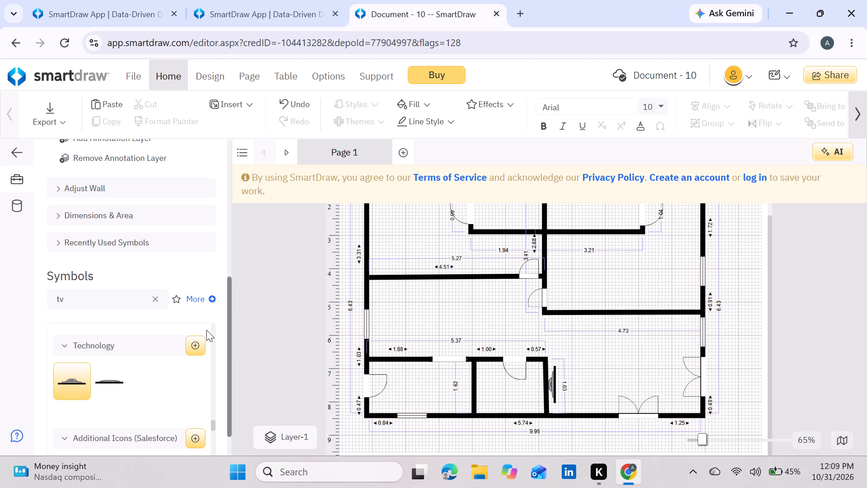
Shrink the double door in the right outer wall to about 0.76 wide and slide it down towards the bottom corner.
{"action": "left_click", "coordinate": [699, 368]}
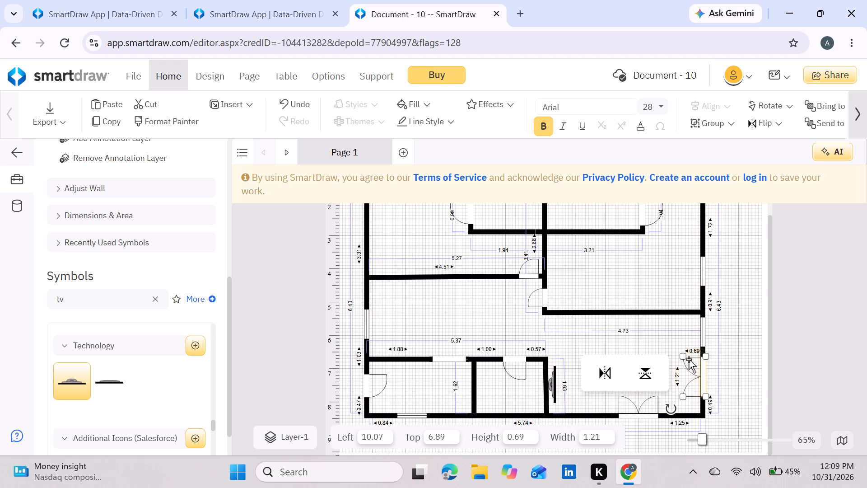
{"action": "left_click_drag", "start_coordinate": [681, 357], "coordinate": [684, 366]}
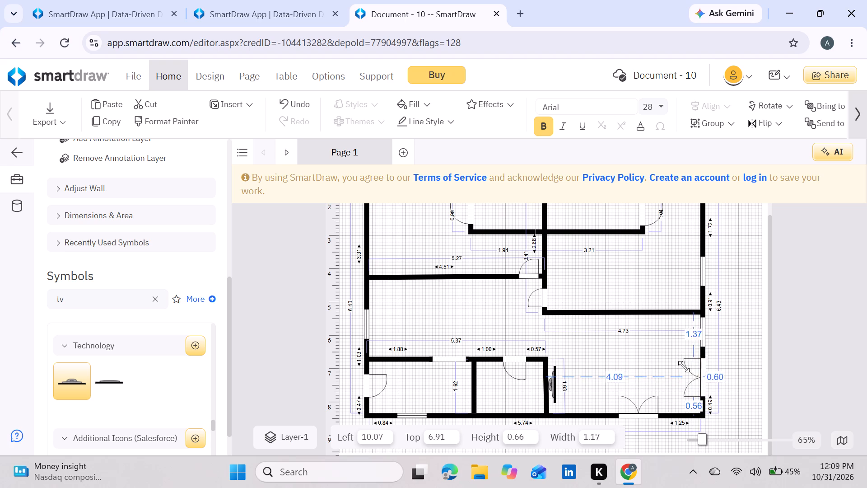
{"action": "left_click_drag", "start_coordinate": [684, 366], "coordinate": [685, 371]}
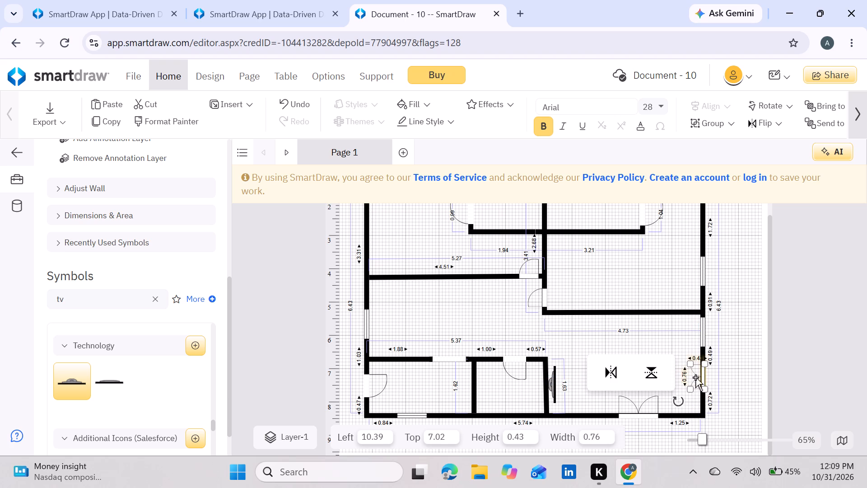
{"action": "left_click_drag", "start_coordinate": [702, 374], "coordinate": [703, 392]}
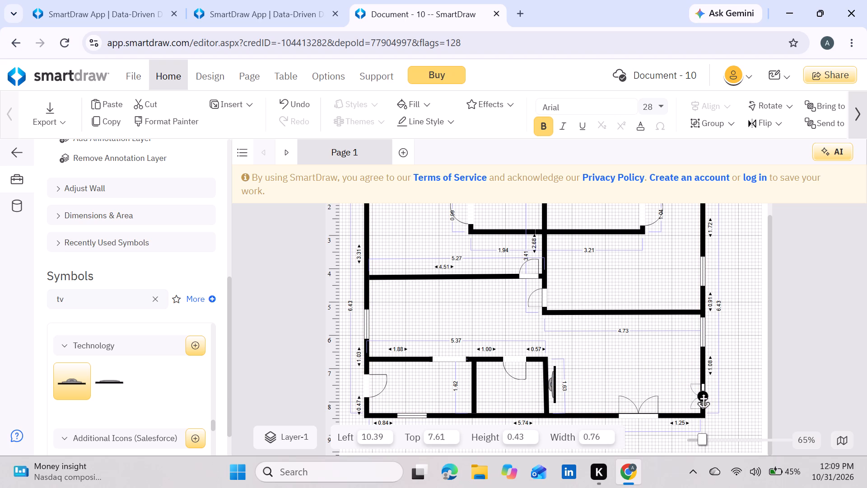
{"action": "left_click_drag", "start_coordinate": [703, 392], "coordinate": [703, 391]}
{"action": "left_click", "coordinate": [664, 357]}
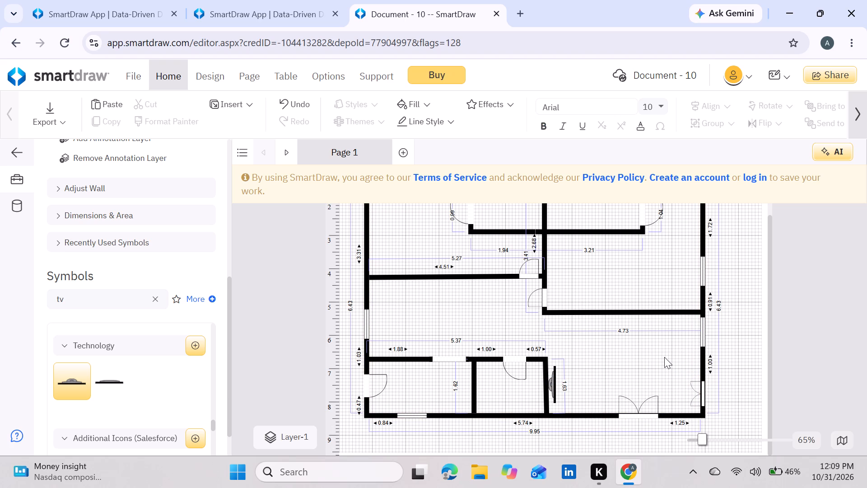
Search the symbol library for sofa and place the three-seat sofa in the middle of the lower-right room.
{"action": "left_click", "coordinate": [158, 303]}
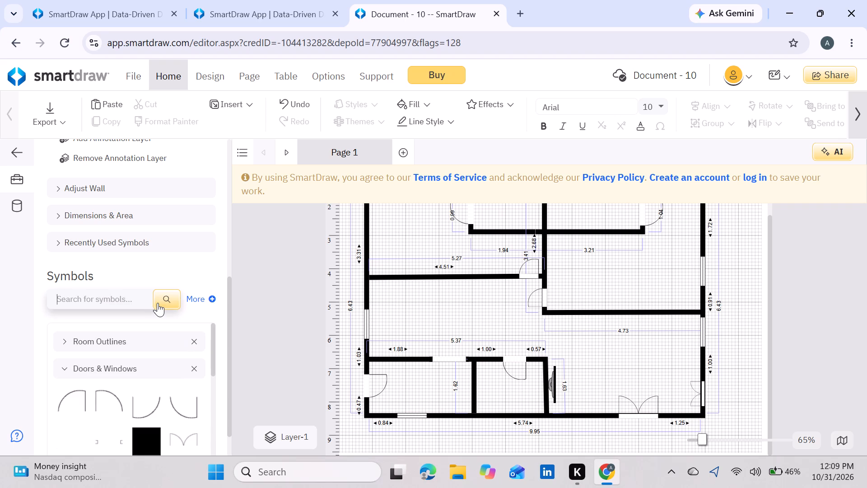
{"action": "type", "text": "sofa"}
{"action": "left_click", "coordinate": [157, 304]}
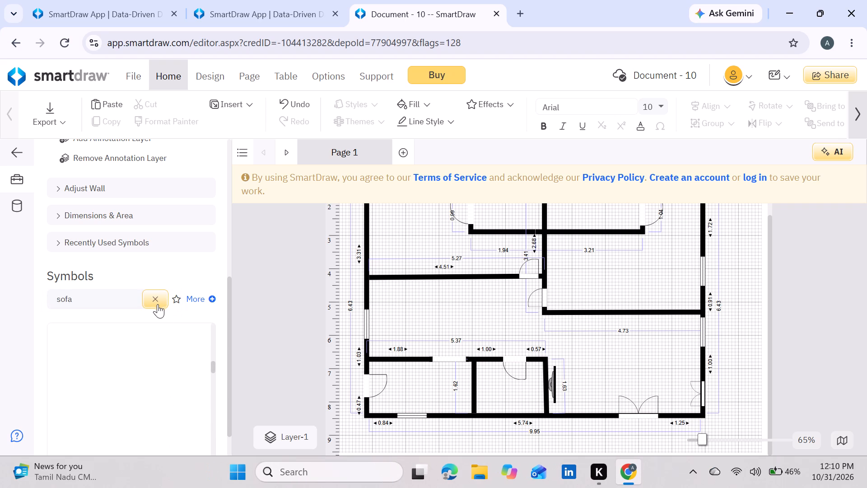
{"action": "scroll", "coordinate": [103, 387], "scroll_direction": "down", "scroll_amount": 1}
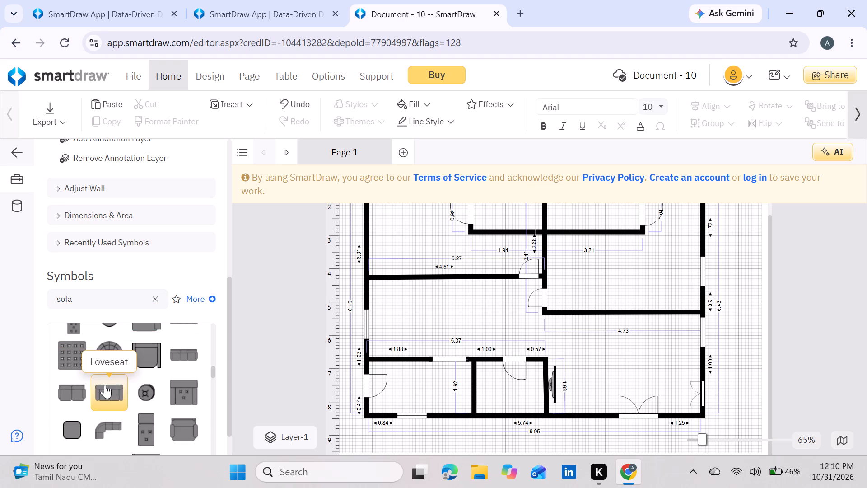
{"action": "left_click", "coordinate": [191, 352]}
{"action": "left_click_drag", "start_coordinate": [191, 352], "coordinate": [629, 352]}
Rotate the sofa to vertical and shrink it to about 1.61 by 0.57.
{"action": "left_click_drag", "start_coordinate": [577, 321], "coordinate": [653, 318]}
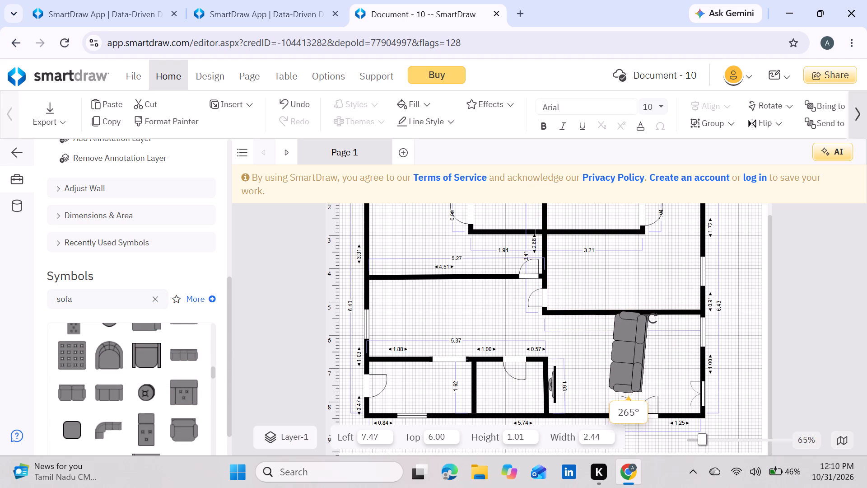
{"action": "left_click_drag", "start_coordinate": [653, 318], "coordinate": [650, 315]}
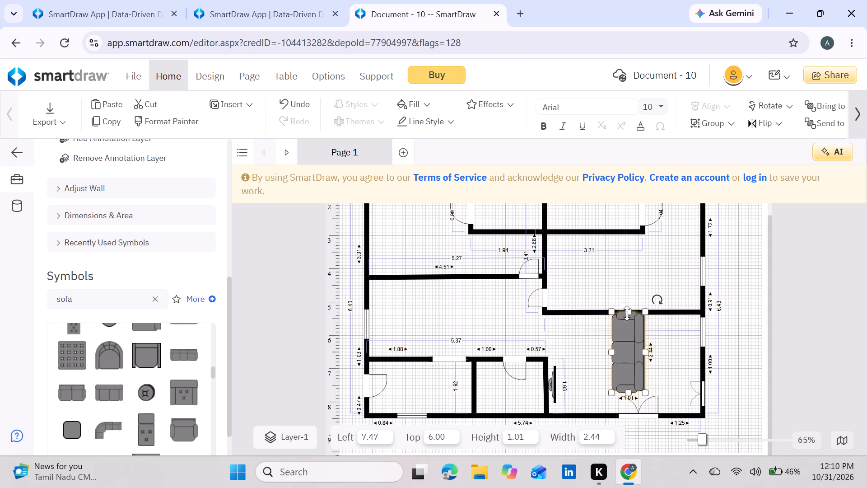
{"action": "left_click_drag", "start_coordinate": [609, 310], "coordinate": [613, 315]}
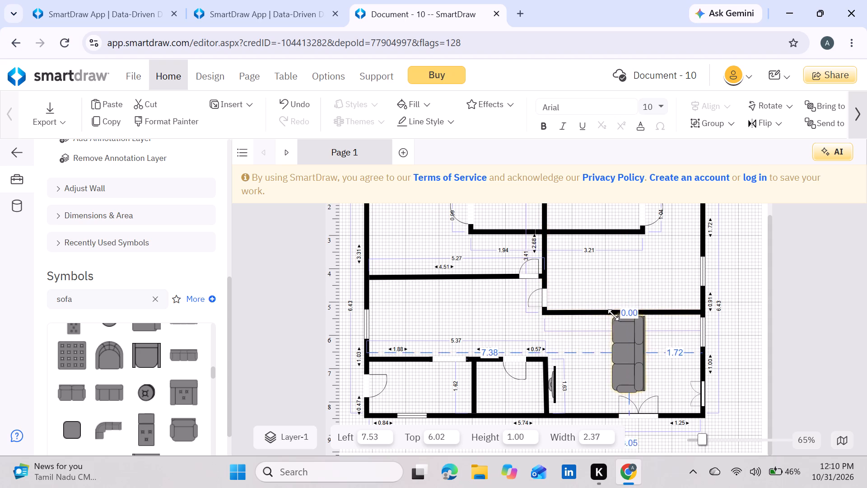
{"action": "left_click_drag", "start_coordinate": [613, 315], "coordinate": [626, 339]}
Move the three-seat sofa against the lower-right room's right outer wall, just below the upper corner and beside the window.
{"action": "left_click_drag", "start_coordinate": [633, 358], "coordinate": [694, 339]}
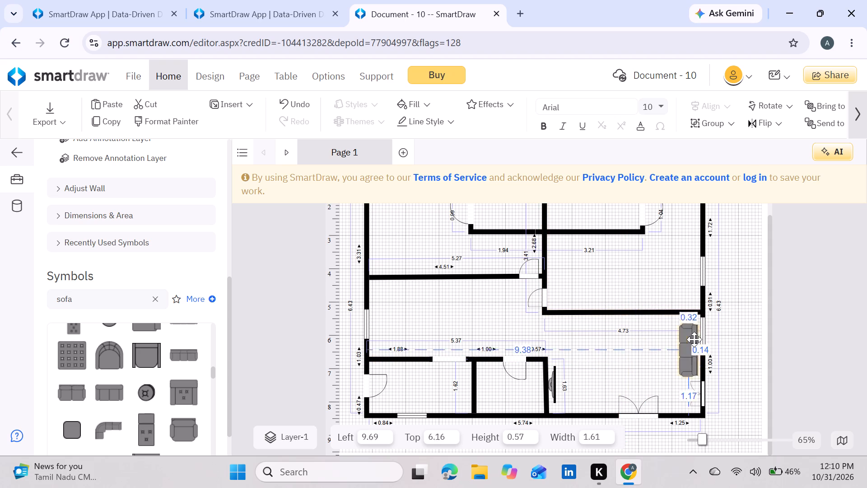
{"action": "left_click_drag", "start_coordinate": [694, 339], "coordinate": [689, 333]}
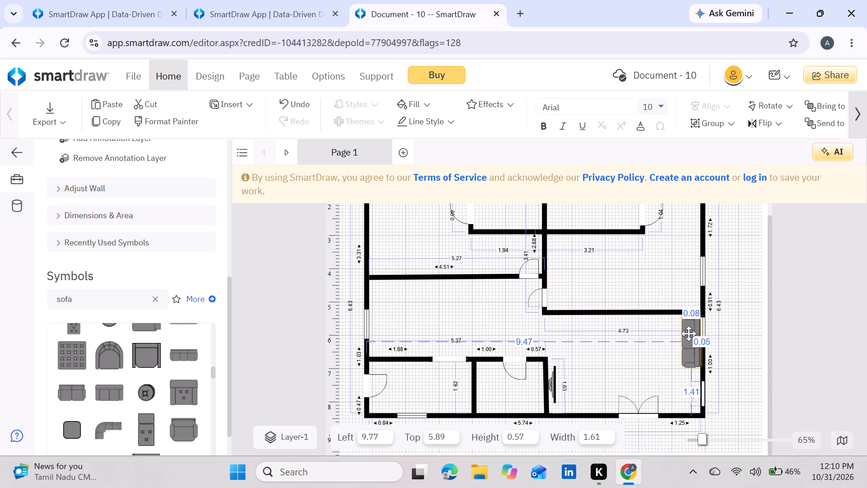
{"action": "left_click_drag", "start_coordinate": [689, 333], "coordinate": [687, 332]}
{"action": "left_click", "coordinate": [648, 365]}
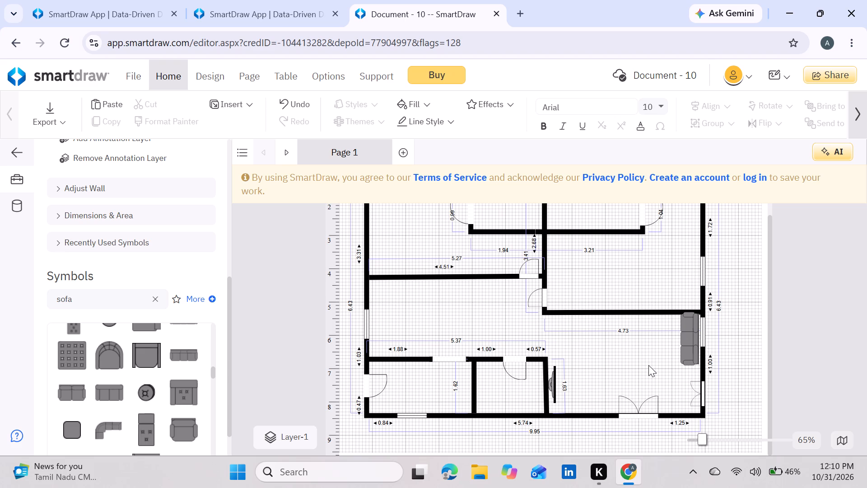
{"action": "left_click_drag", "start_coordinate": [695, 351], "coordinate": [695, 356]}
{"action": "left_click", "coordinate": [597, 361]}
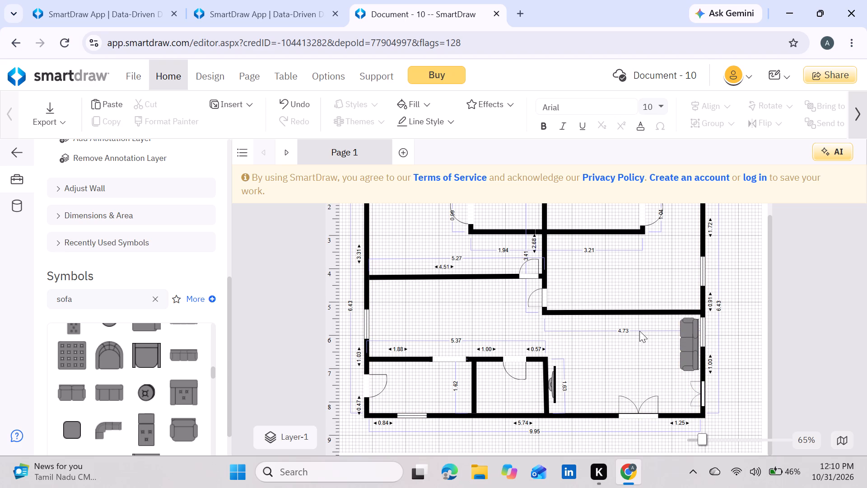
Search the symbol library for chairs and find the single chair symbols.
{"action": "left_click", "coordinate": [160, 300]}
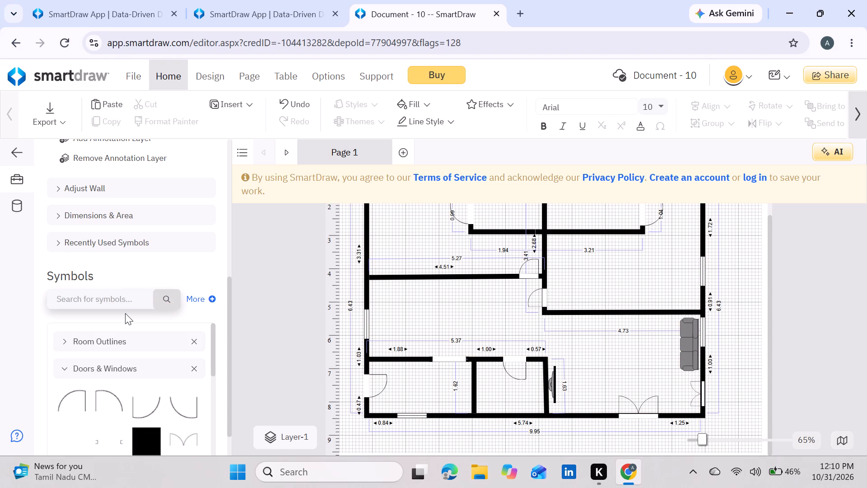
{"action": "type", "text": "chairs"}
{"action": "key", "text": "Return"}
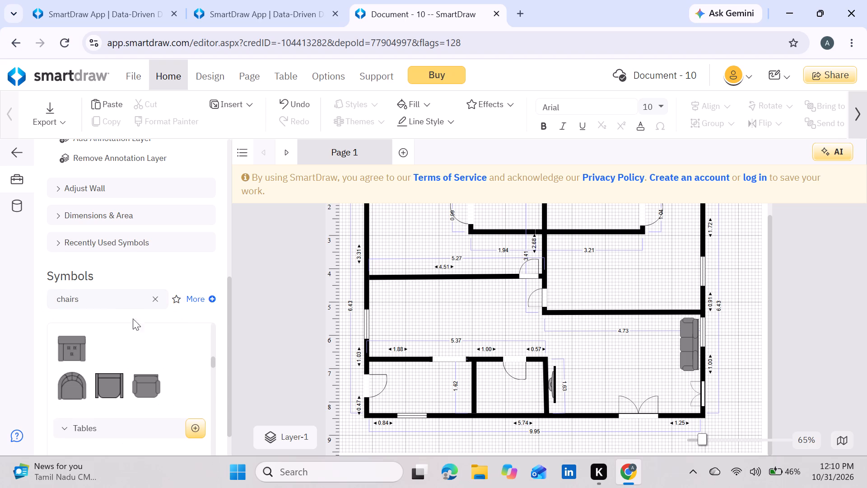
{"action": "scroll", "coordinate": [99, 360], "scroll_direction": "down", "scroll_amount": 2}
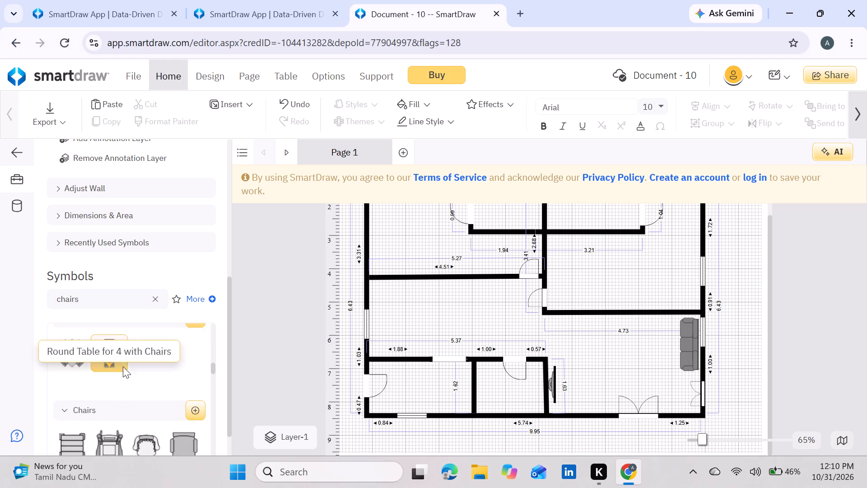
{"action": "scroll", "coordinate": [123, 366], "scroll_direction": "down", "scroll_amount": 1}
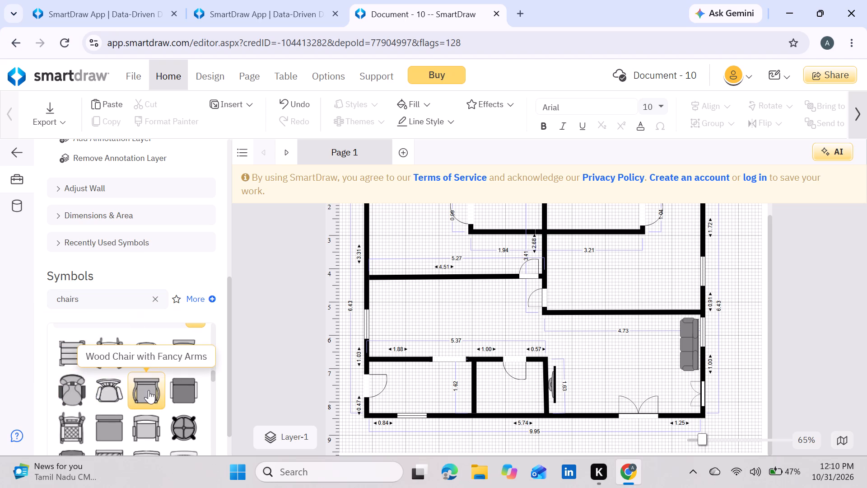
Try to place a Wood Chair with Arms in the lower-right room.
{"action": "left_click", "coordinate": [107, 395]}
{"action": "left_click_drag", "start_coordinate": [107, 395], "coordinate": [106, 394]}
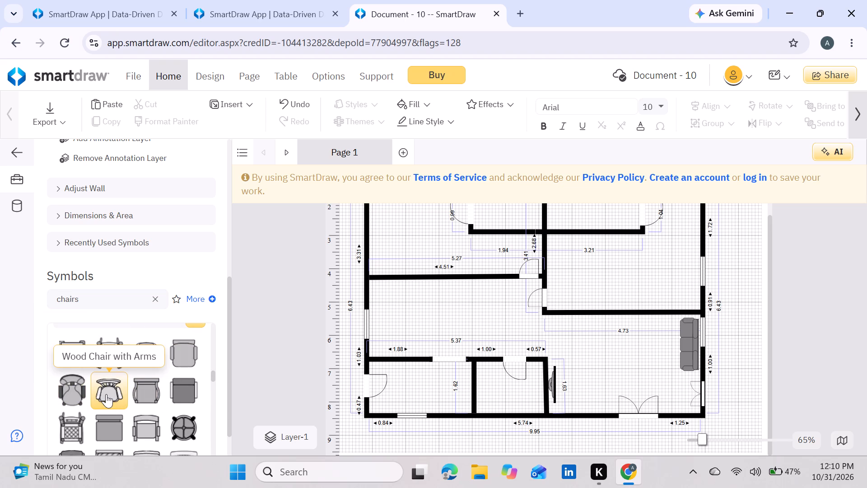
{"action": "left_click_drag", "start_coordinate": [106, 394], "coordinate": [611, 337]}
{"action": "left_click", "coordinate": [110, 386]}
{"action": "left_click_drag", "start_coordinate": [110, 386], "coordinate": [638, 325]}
Insert a different Wood Chair with Arms and place it against the upper wall of the lower-right room.
{"action": "scroll", "coordinate": [182, 380], "scroll_direction": "down", "scroll_amount": 2}
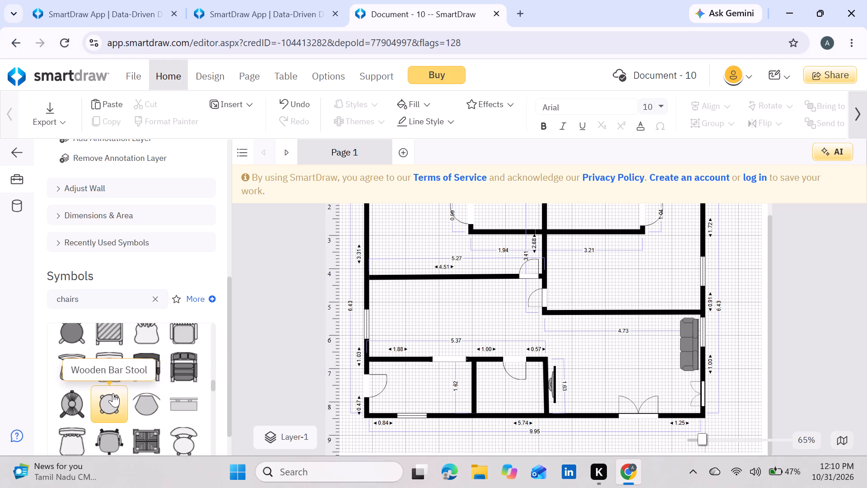
{"action": "scroll", "coordinate": [165, 424], "scroll_direction": "down", "scroll_amount": 1}
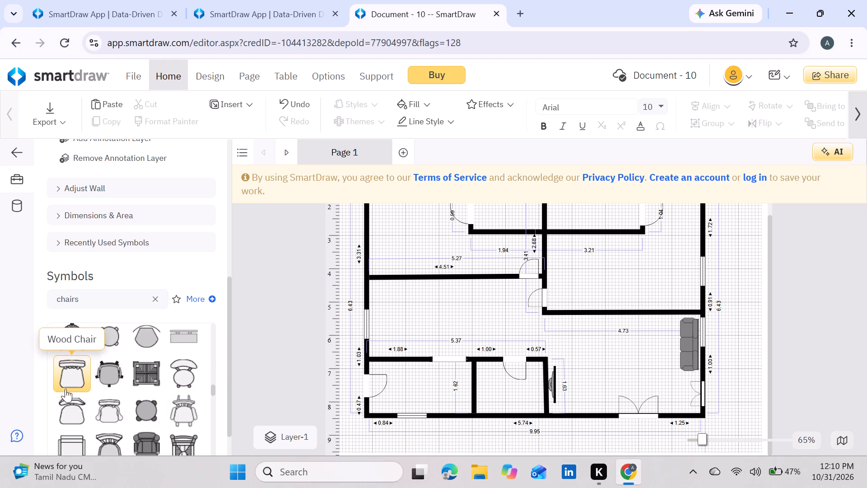
{"action": "left_click", "coordinate": [103, 412]}
{"action": "left_click_drag", "start_coordinate": [103, 412], "coordinate": [182, 404]}
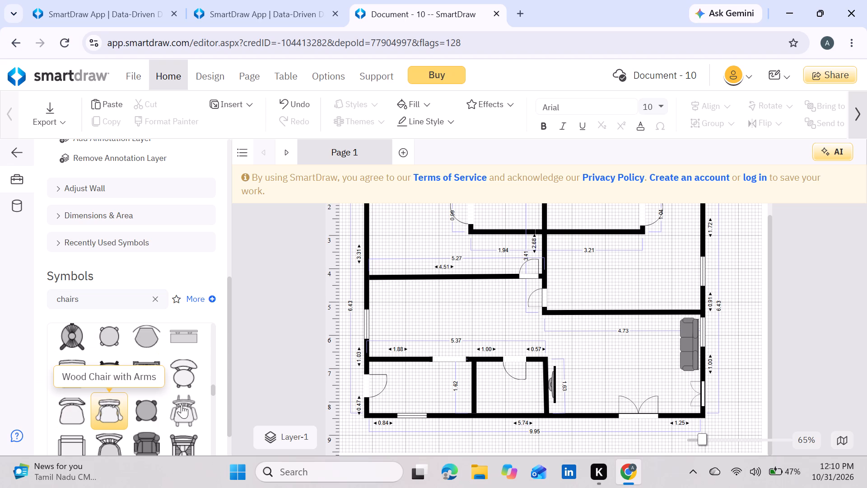
{"action": "left_click_drag", "start_coordinate": [182, 404], "coordinate": [592, 356]}
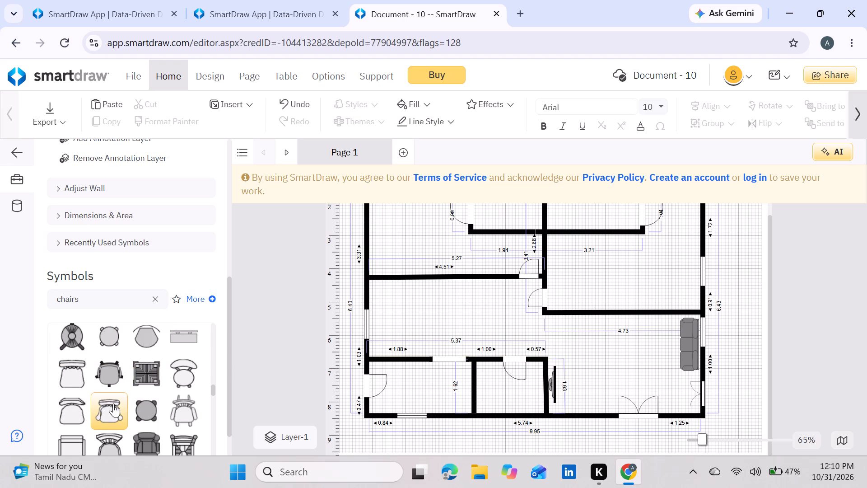
{"action": "double_click", "coordinate": [113, 404]}
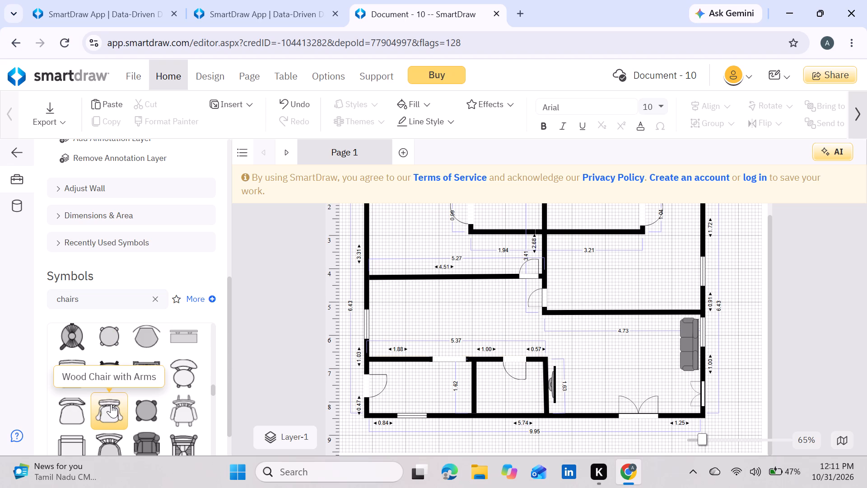
{"action": "double_click", "coordinate": [109, 403]}
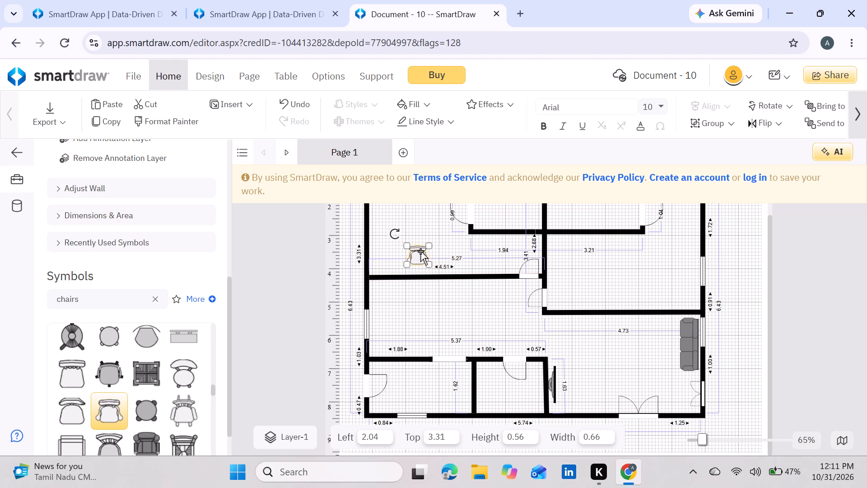
{"action": "left_click_drag", "start_coordinate": [420, 251], "coordinate": [585, 328]}
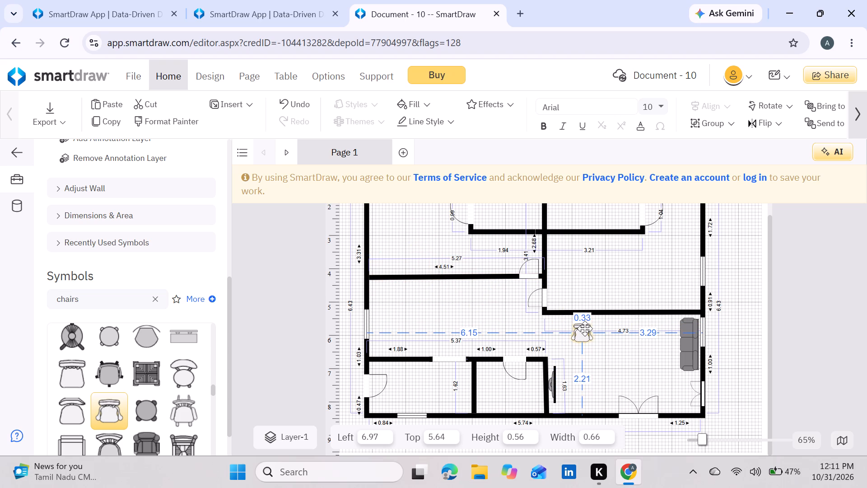
{"action": "left_click_drag", "start_coordinate": [585, 328], "coordinate": [595, 320]}
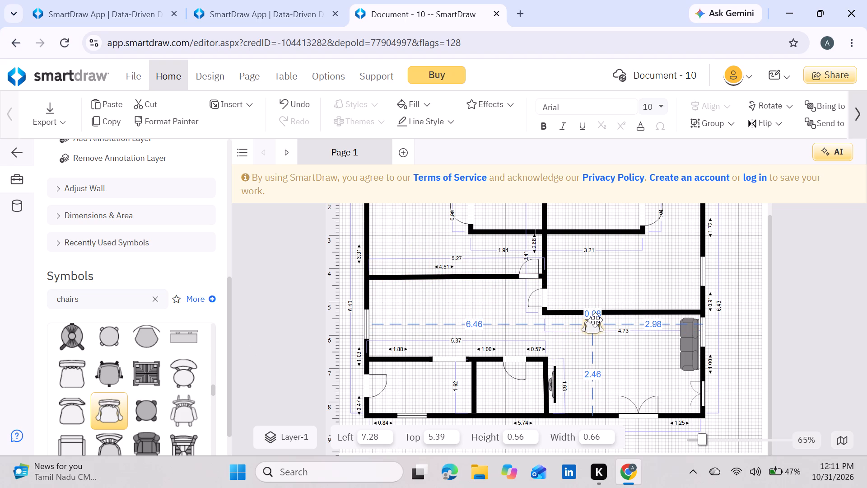
{"action": "left_click_drag", "start_coordinate": [595, 320], "coordinate": [596, 320]}
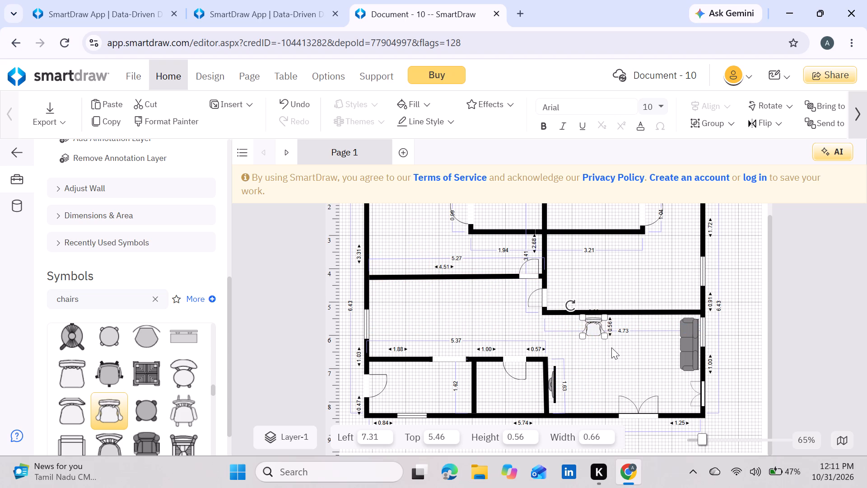
Duplicate the wood chair twice and move the second copy up between the first chair and the sofa.
{"action": "key", "text": "ctrl+d"}
{"action": "key", "text": "ctrl+d"}
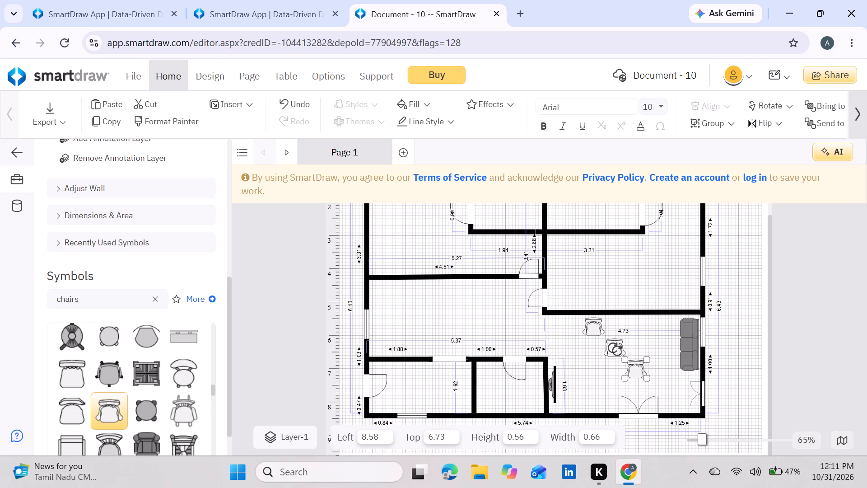
{"action": "left_click_drag", "start_coordinate": [615, 349], "coordinate": [615, 339]}
{"action": "left_click_drag", "start_coordinate": [630, 366], "coordinate": [646, 333]}
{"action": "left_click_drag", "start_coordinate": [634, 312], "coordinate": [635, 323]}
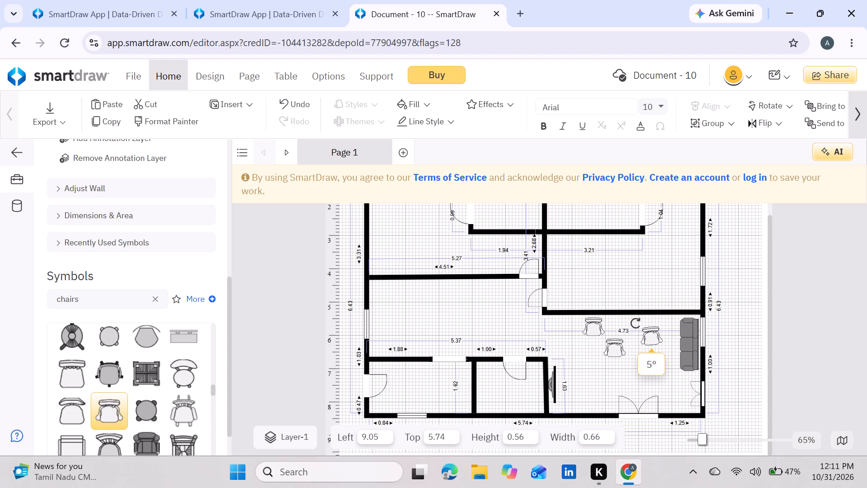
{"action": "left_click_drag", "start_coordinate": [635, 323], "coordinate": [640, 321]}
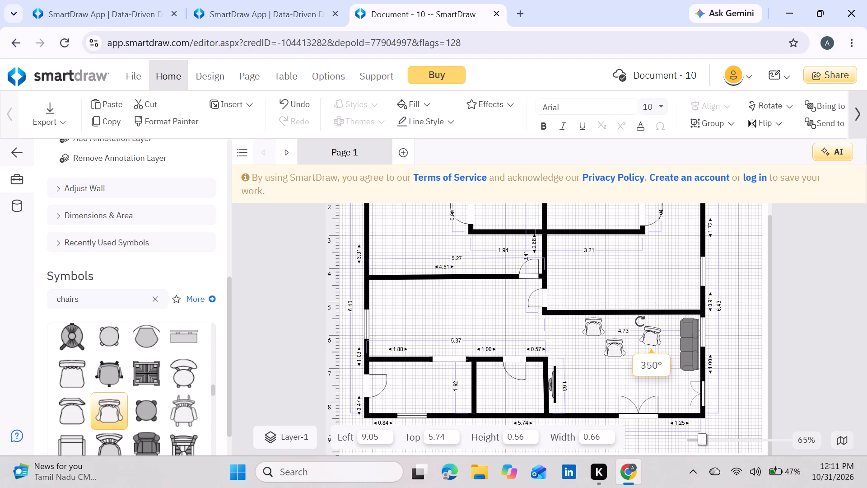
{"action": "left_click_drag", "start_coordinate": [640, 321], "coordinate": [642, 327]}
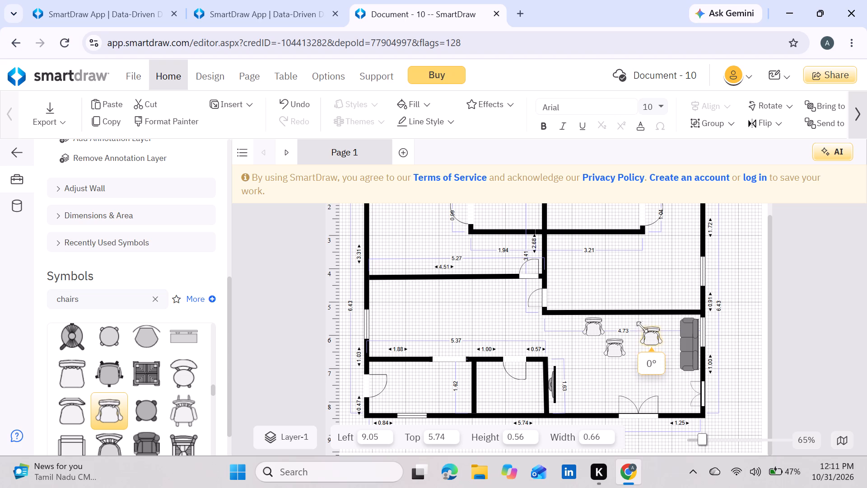
Line up the two chair copies beside the first chair in a spaced row along the room's upper wall.
{"action": "left_click_drag", "start_coordinate": [619, 352], "coordinate": [621, 332]}
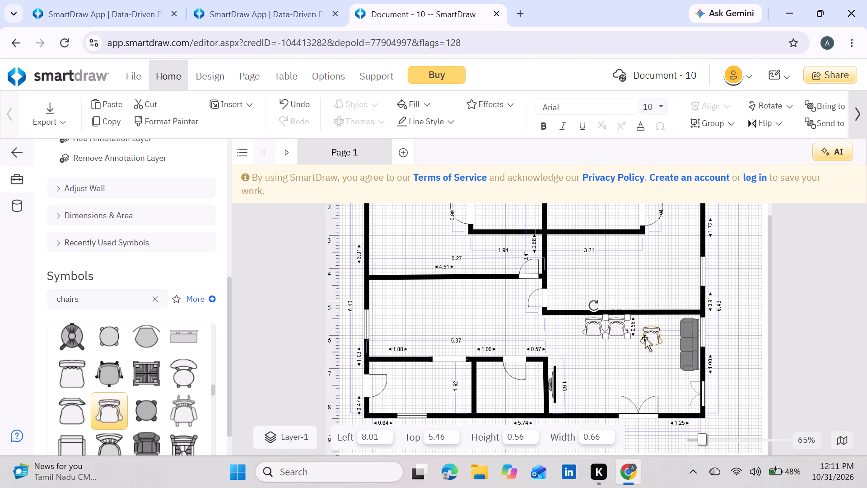
{"action": "left_click_drag", "start_coordinate": [645, 338], "coordinate": [627, 331]}
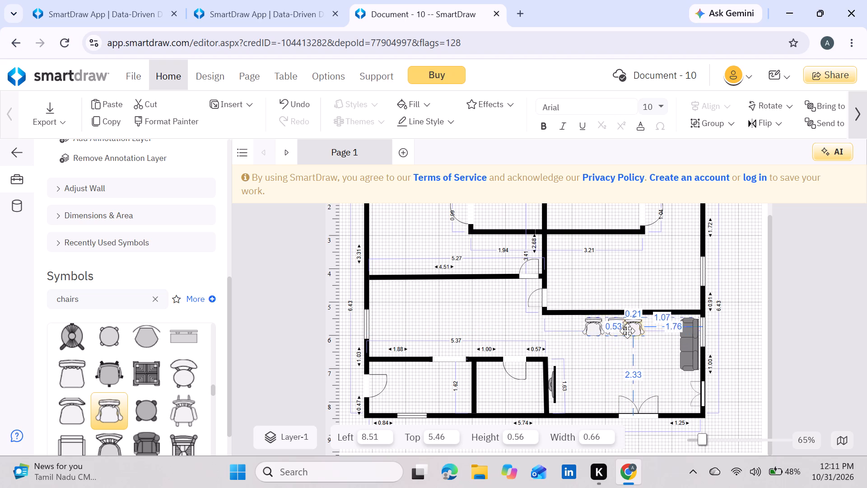
{"action": "left_click_drag", "start_coordinate": [627, 331], "coordinate": [635, 330]}
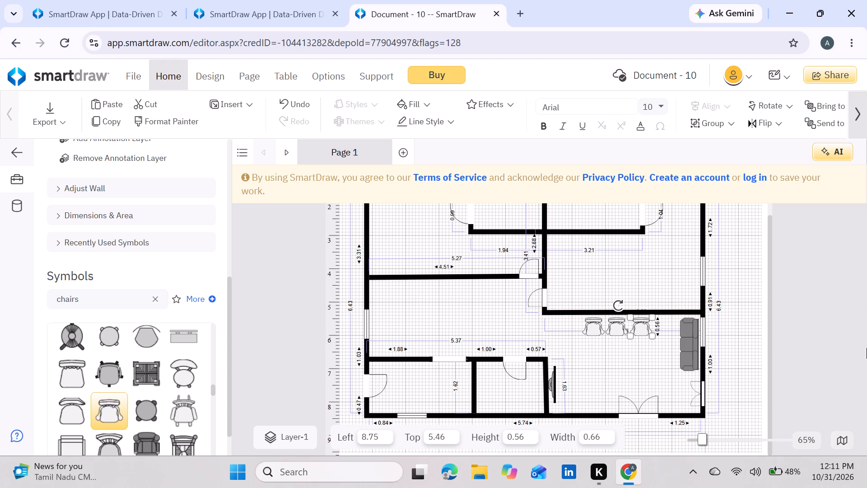
{"action": "left_click_drag", "start_coordinate": [642, 332], "coordinate": [649, 332]}
{"action": "left_click", "coordinate": [622, 330]}
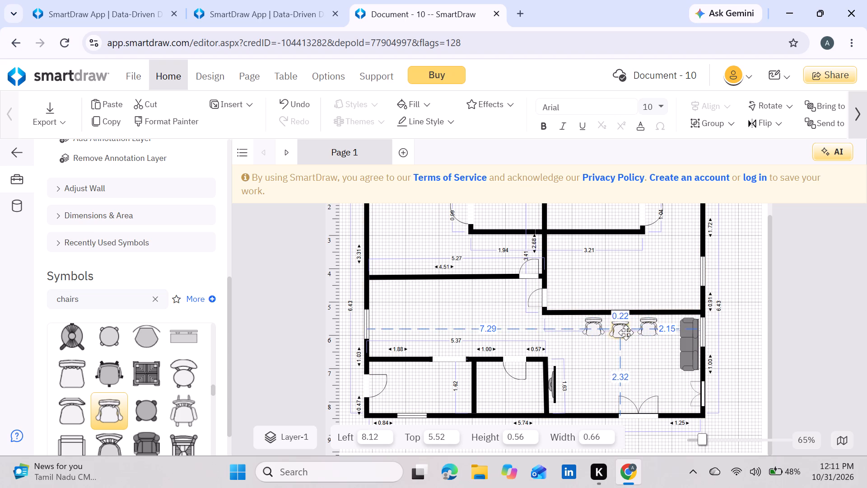
{"action": "left_click", "coordinate": [637, 362]}
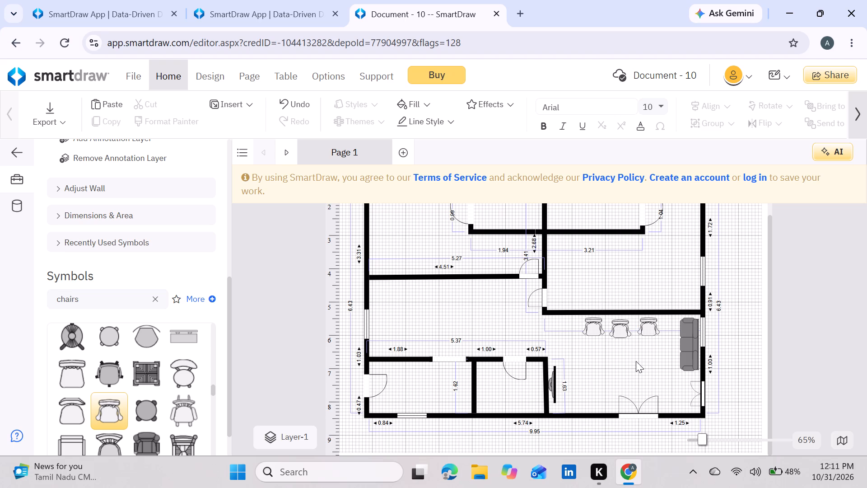
Search the symbols for "beds" and place a California King Bed in the upper-right bedroom.
{"action": "scroll", "coordinate": [636, 361], "scroll_direction": "down", "scroll_amount": 3}
{"action": "scroll", "coordinate": [636, 355], "scroll_direction": "up", "scroll_amount": 2}
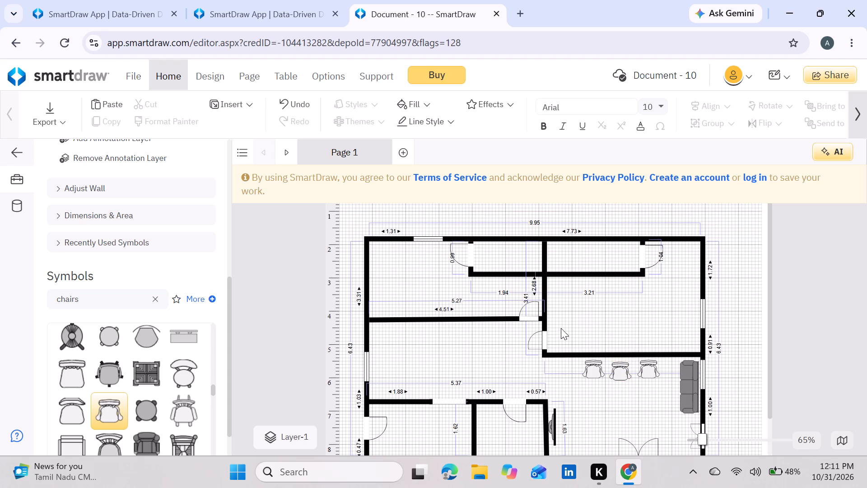
{"action": "left_click", "coordinate": [155, 290]}
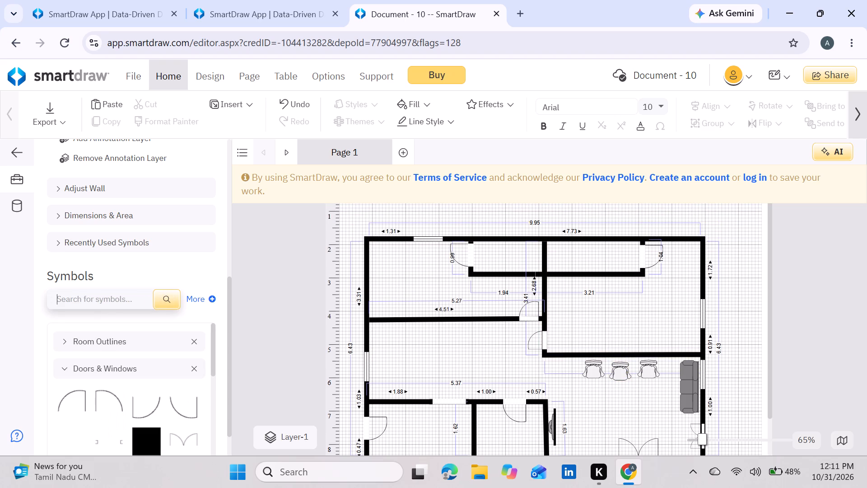
{"action": "left_click", "coordinate": [105, 303]}
{"action": "type", "text": "beds"}
{"action": "key", "text": "Return"}
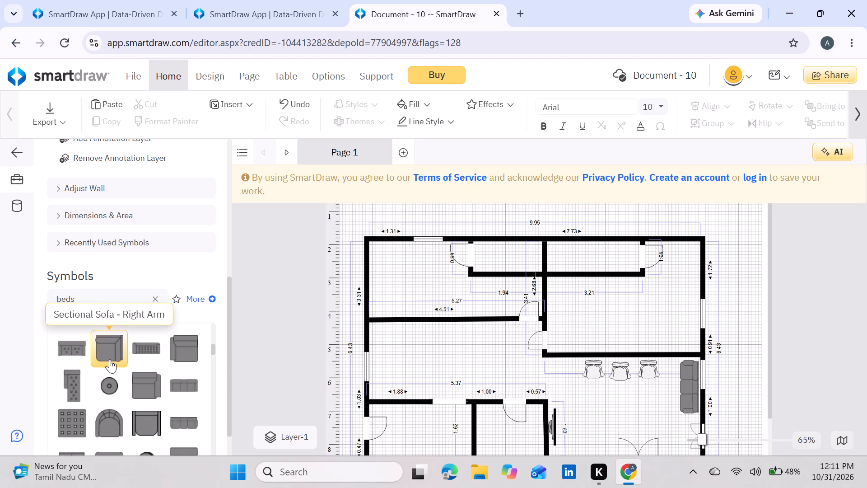
{"action": "scroll", "coordinate": [162, 403], "scroll_direction": "down", "scroll_amount": 5}
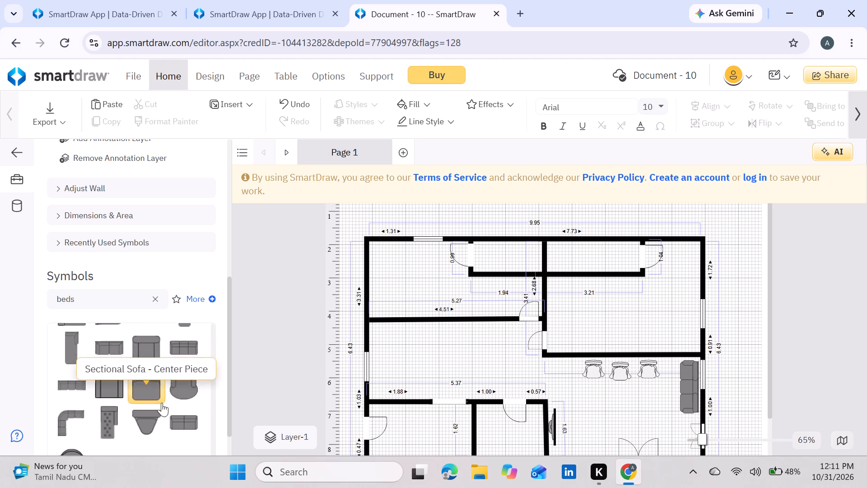
{"action": "scroll", "coordinate": [162, 403], "scroll_direction": "down", "scroll_amount": 4}
{"action": "scroll", "coordinate": [162, 403], "scroll_direction": "up", "scroll_amount": 1}
{"action": "scroll", "coordinate": [88, 360], "scroll_direction": "up", "scroll_amount": 1}
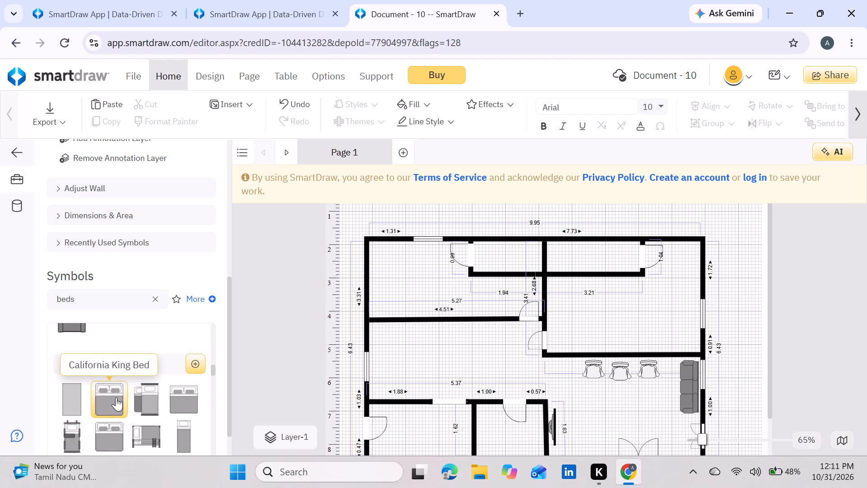
{"action": "left_click_drag", "start_coordinate": [116, 397], "coordinate": [643, 312]}
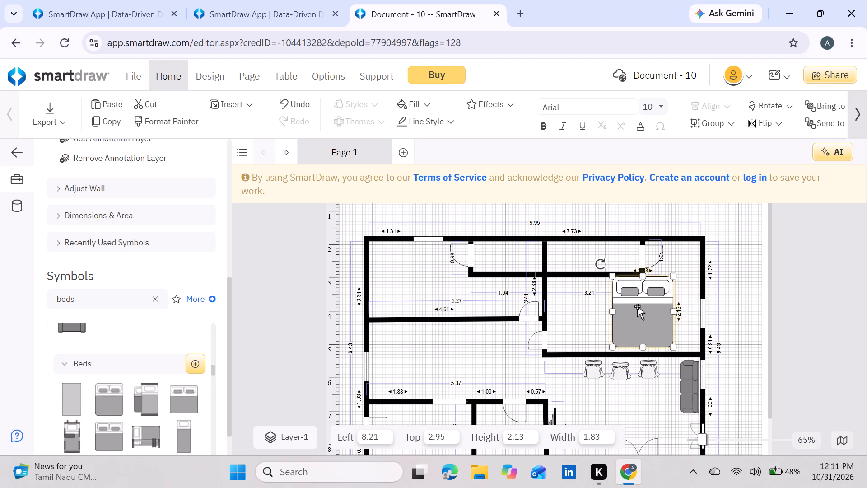
Rotate the bed so its pillows face the right exterior wall, move it into the room's lower-right corner and lengthen it to about 2.30.
{"action": "left_click_drag", "start_coordinate": [604, 264], "coordinate": [664, 291]}
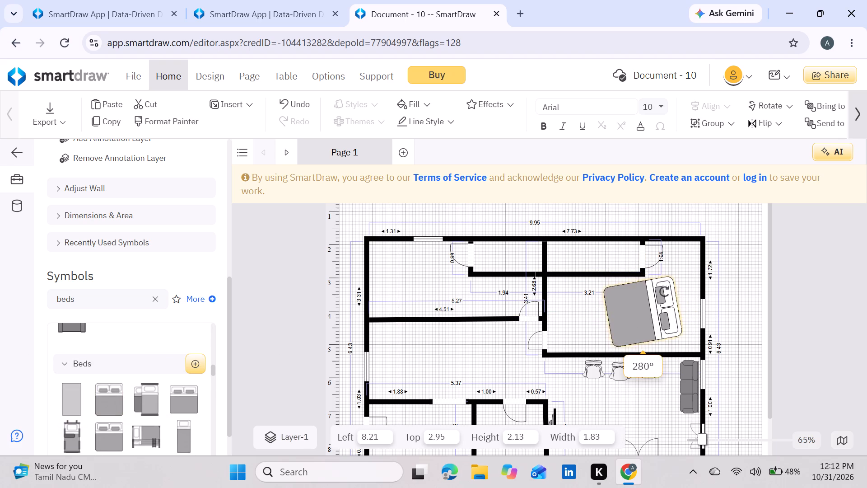
{"action": "left_click_drag", "start_coordinate": [664, 291], "coordinate": [669, 291]}
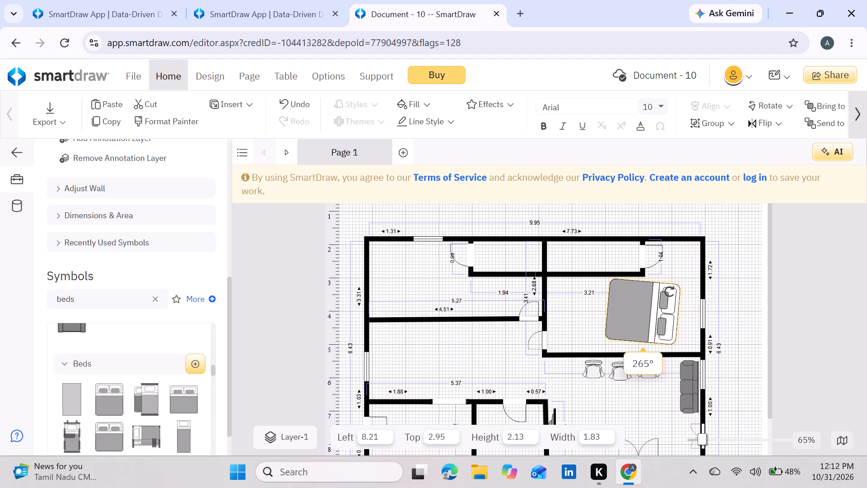
{"action": "left_click_drag", "start_coordinate": [669, 291], "coordinate": [669, 290]}
{"action": "left_click_drag", "start_coordinate": [648, 300], "coordinate": [648, 301]}
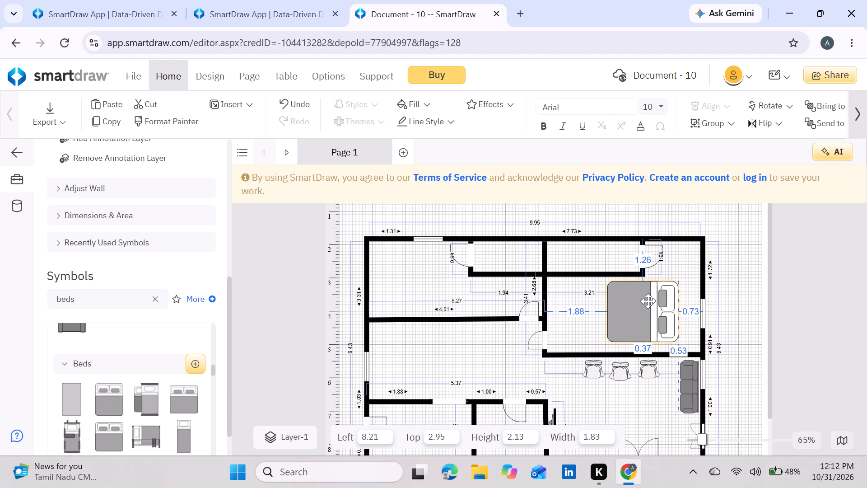
{"action": "left_click_drag", "start_coordinate": [648, 301], "coordinate": [663, 309]}
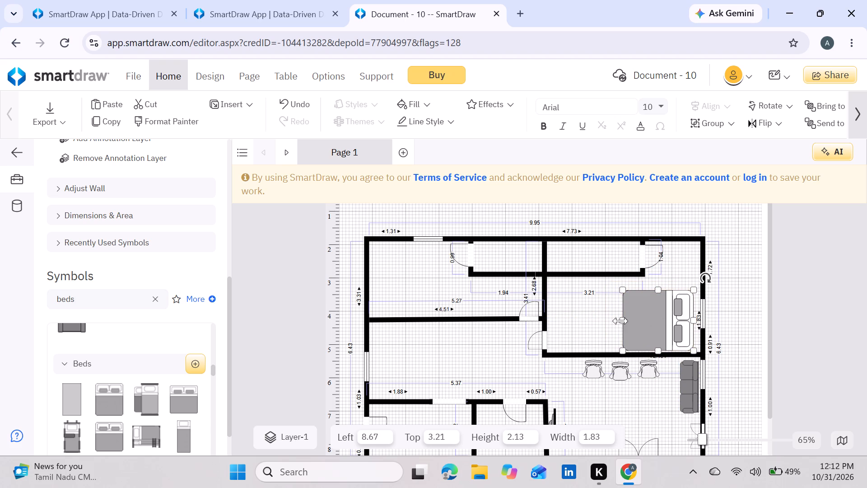
{"action": "left_click", "coordinate": [620, 321]}
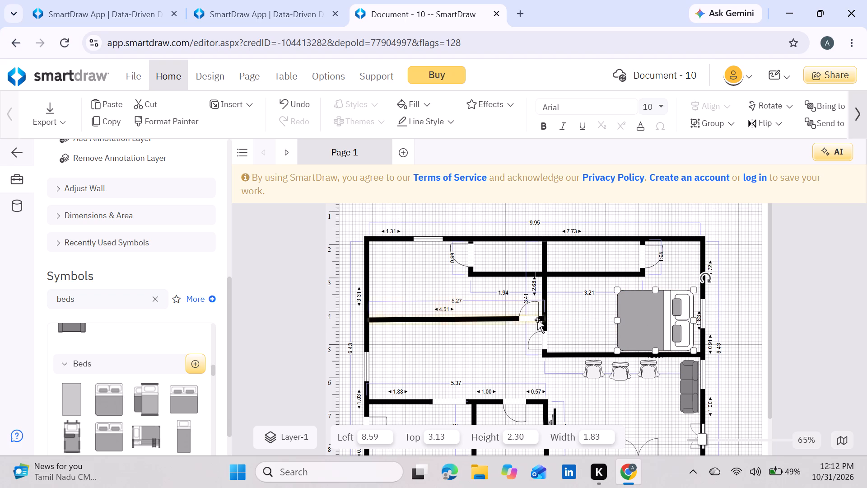
{"action": "left_click", "coordinate": [569, 318]}
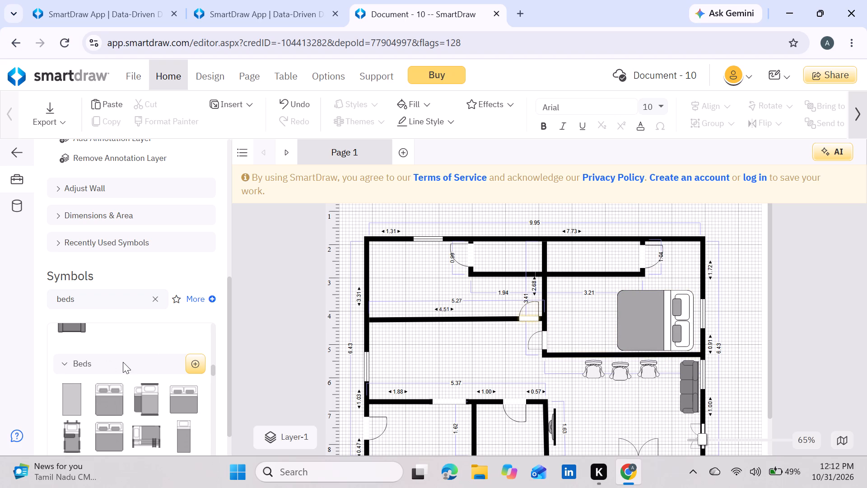
Place an Alaskan King bed in the upper-left bedroom, with its head near the upper wall.
{"action": "scroll", "coordinate": [126, 377], "scroll_direction": "down", "scroll_amount": 1}
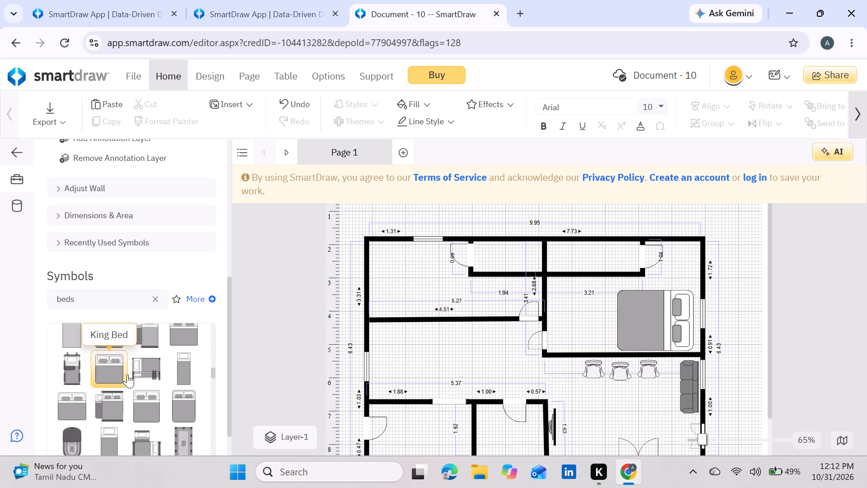
{"action": "scroll", "coordinate": [127, 349], "scroll_direction": "up", "scroll_amount": 1}
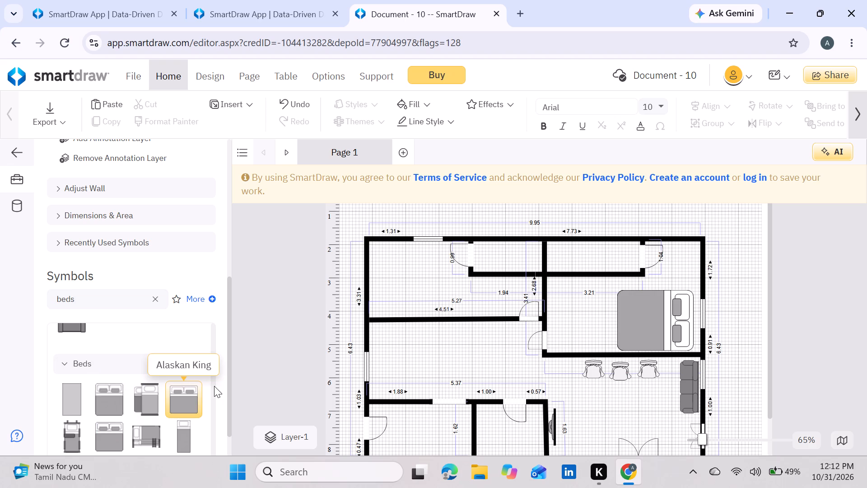
{"action": "left_click", "coordinate": [192, 397]}
{"action": "left_click_drag", "start_coordinate": [191, 397], "coordinate": [343, 318]}
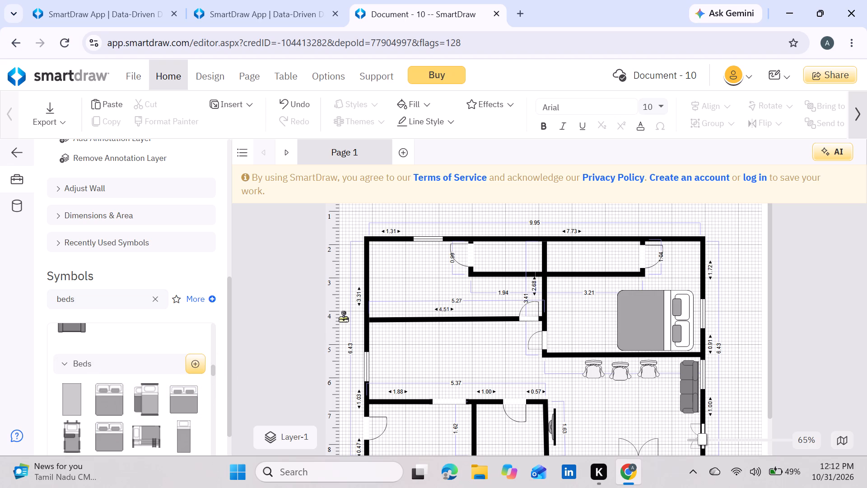
{"action": "left_click_drag", "start_coordinate": [343, 318], "coordinate": [412, 287]}
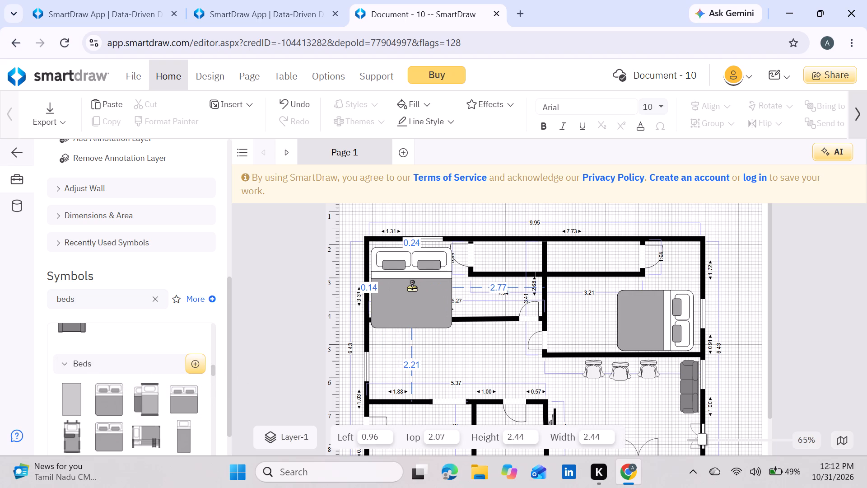
{"action": "left_click_drag", "start_coordinate": [412, 287], "coordinate": [415, 282]}
Shrink the Alaskan King bed to about 1.99 high by 1.64 wide.
{"action": "left_click_drag", "start_coordinate": [457, 320], "coordinate": [456, 318]}
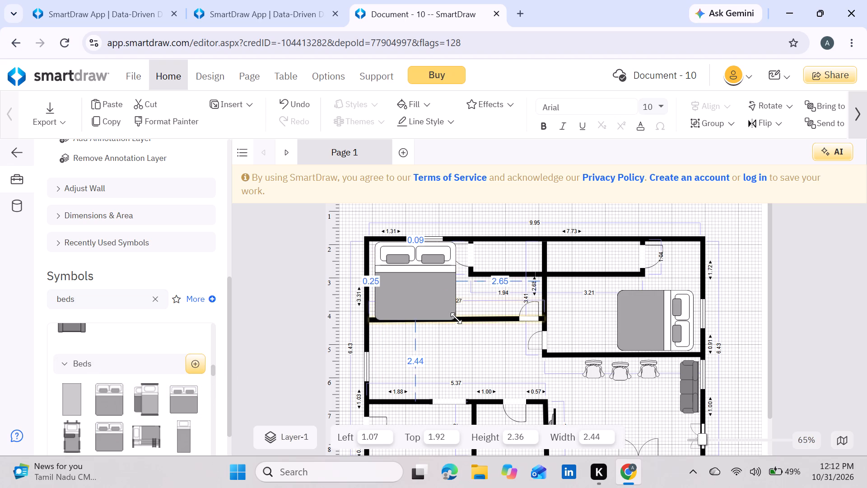
{"action": "left_click_drag", "start_coordinate": [456, 318], "coordinate": [433, 309]}
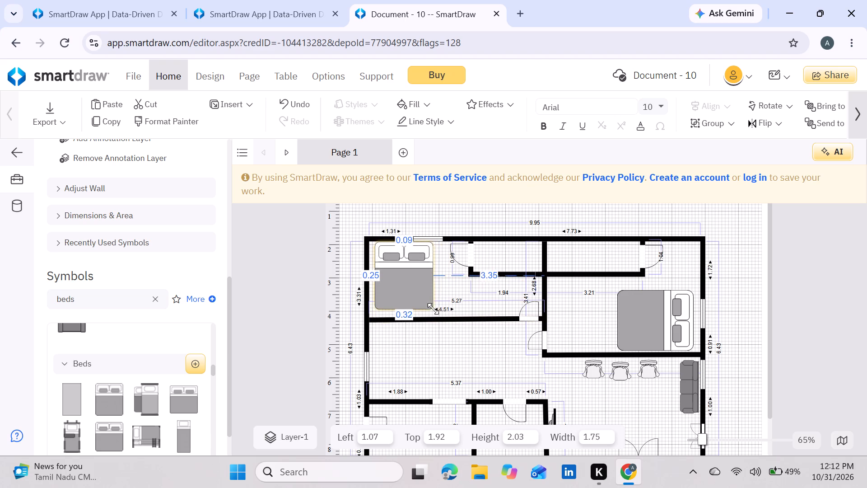
{"action": "left_click_drag", "start_coordinate": [433, 309], "coordinate": [424, 298]}
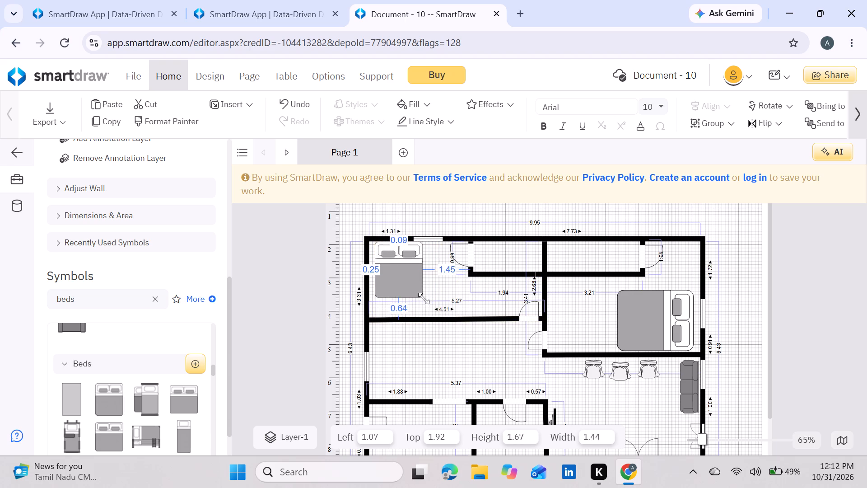
{"action": "left_click_drag", "start_coordinate": [424, 298], "coordinate": [430, 307]}
Shift the resized bed away from the left exterior wall and rotate it so its pillows face the closet.
{"action": "left_click_drag", "start_coordinate": [414, 275], "coordinate": [415, 279]}
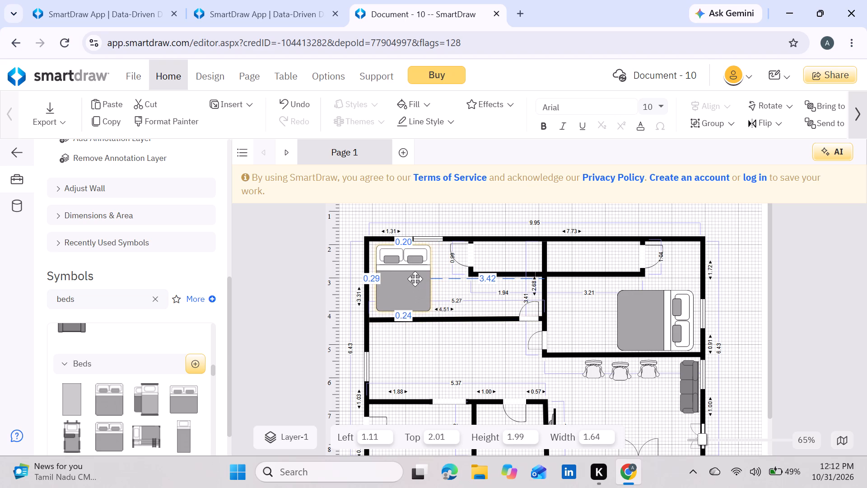
{"action": "left_click_drag", "start_coordinate": [415, 279], "coordinate": [427, 280]}
{"action": "left_click_drag", "start_coordinate": [376, 232], "coordinate": [364, 290]}
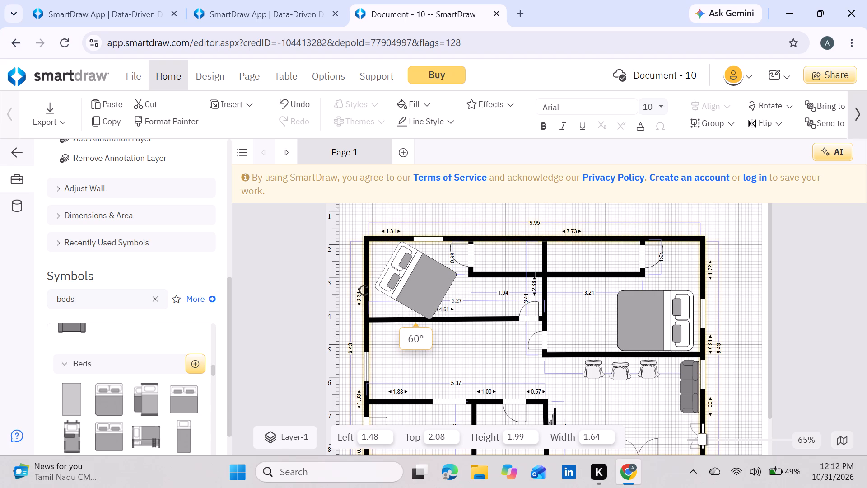
{"action": "left_click_drag", "start_coordinate": [364, 290], "coordinate": [453, 255]}
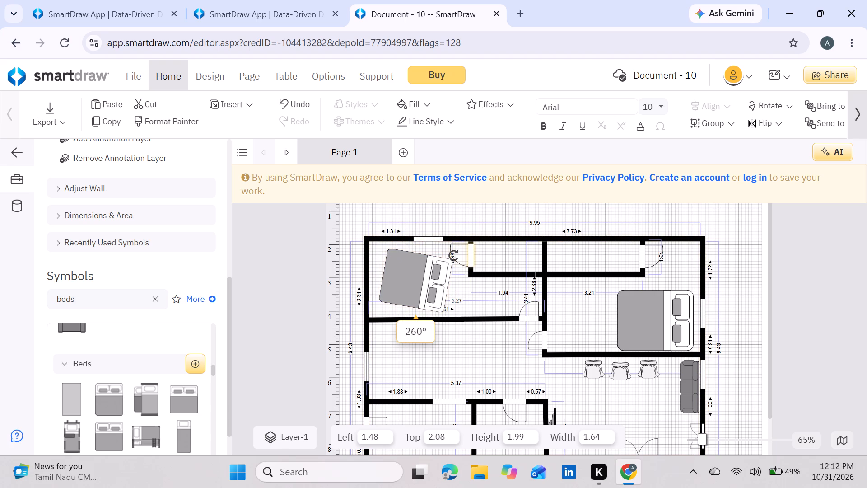
{"action": "left_click_drag", "start_coordinate": [453, 255], "coordinate": [456, 250]}
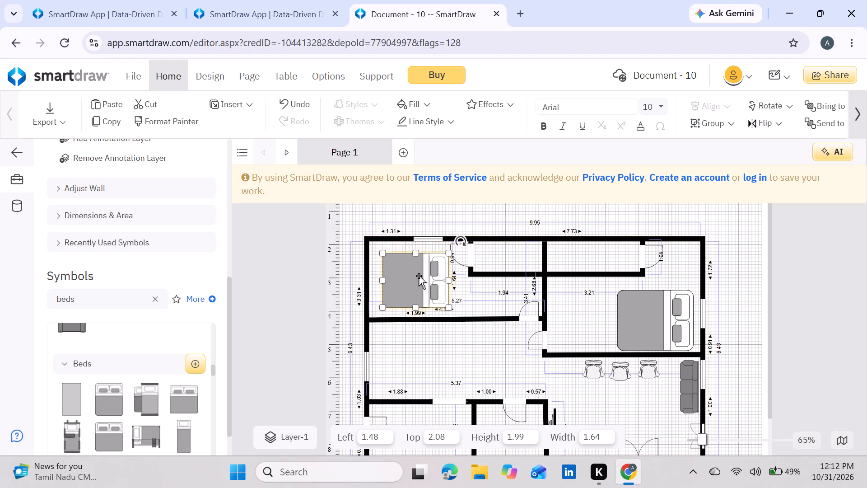
Move the bed up against the upper wall by the window and tilt it slightly clockwise.
{"action": "left_click_drag", "start_coordinate": [411, 282], "coordinate": [411, 271]}
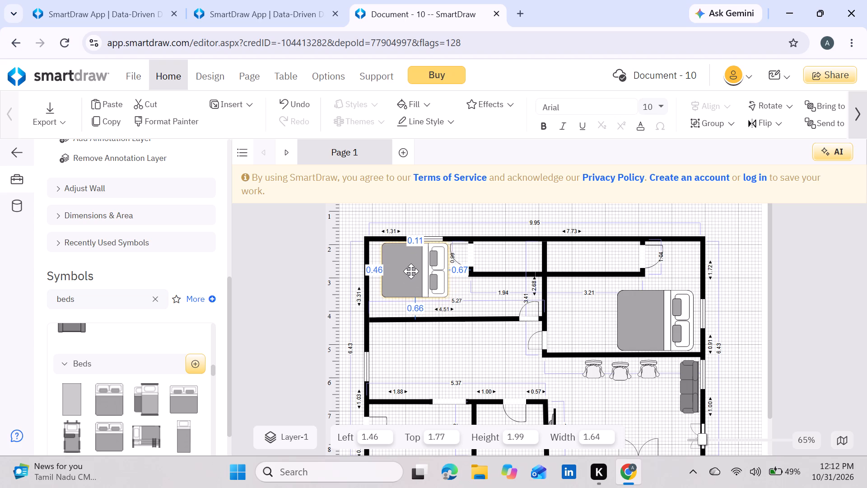
{"action": "left_click_drag", "start_coordinate": [411, 271], "coordinate": [415, 270]}
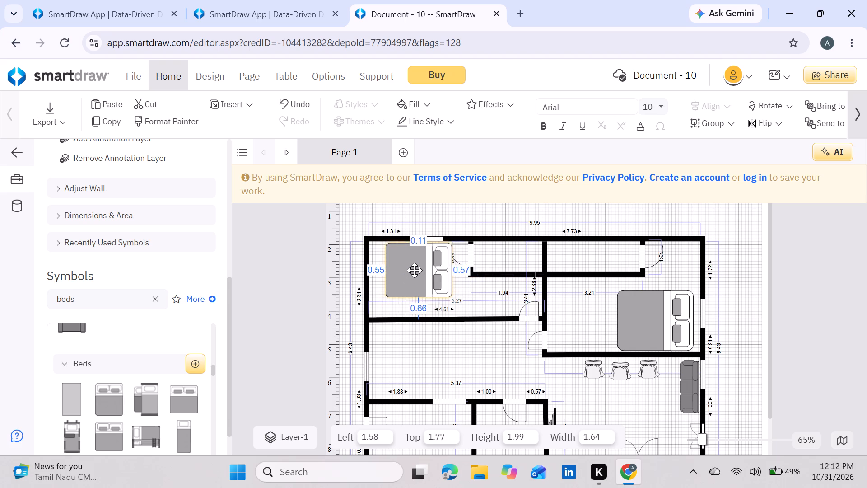
{"action": "left_click_drag", "start_coordinate": [415, 270], "coordinate": [422, 294]}
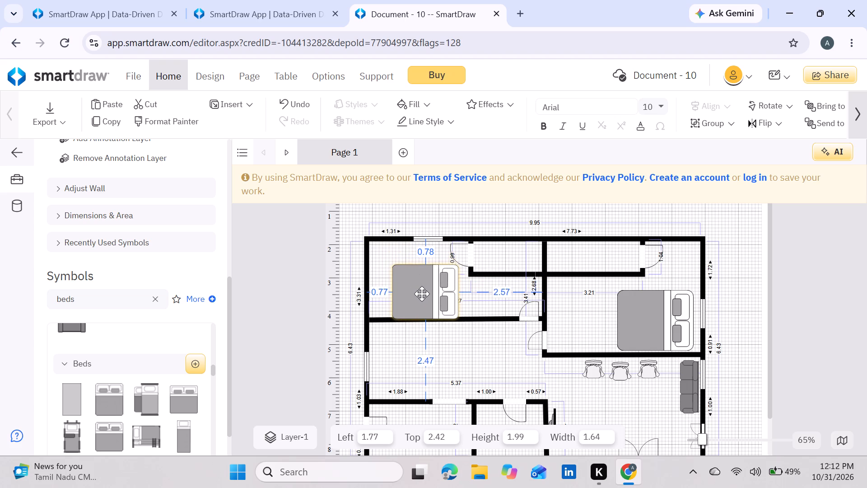
{"action": "left_click_drag", "start_coordinate": [422, 294], "coordinate": [417, 272]}
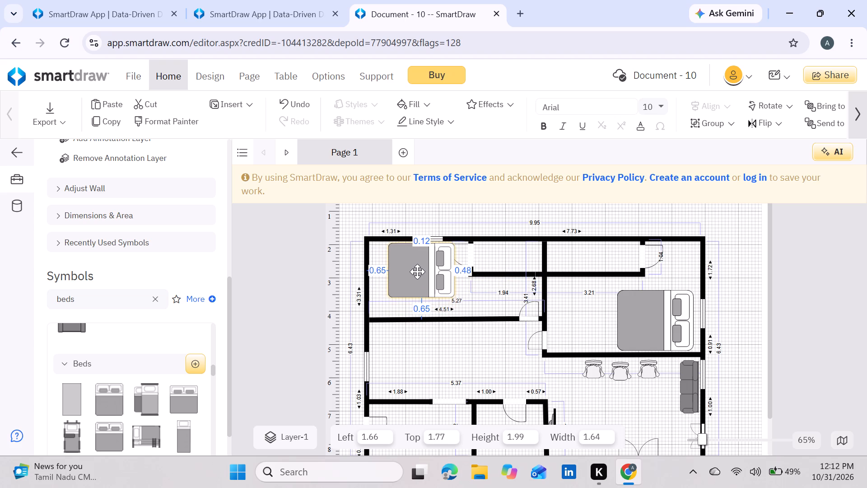
{"action": "left_click_drag", "start_coordinate": [417, 272], "coordinate": [417, 271]}
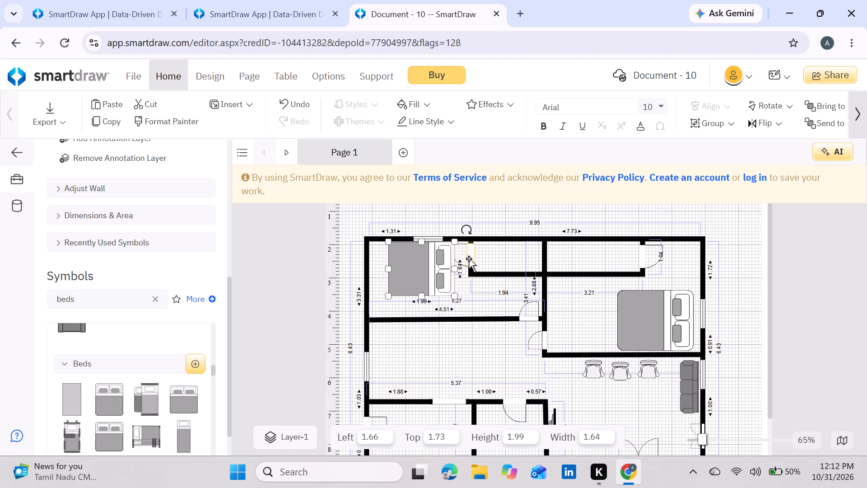
{"action": "left_click_drag", "start_coordinate": [466, 230], "coordinate": [466, 239]}
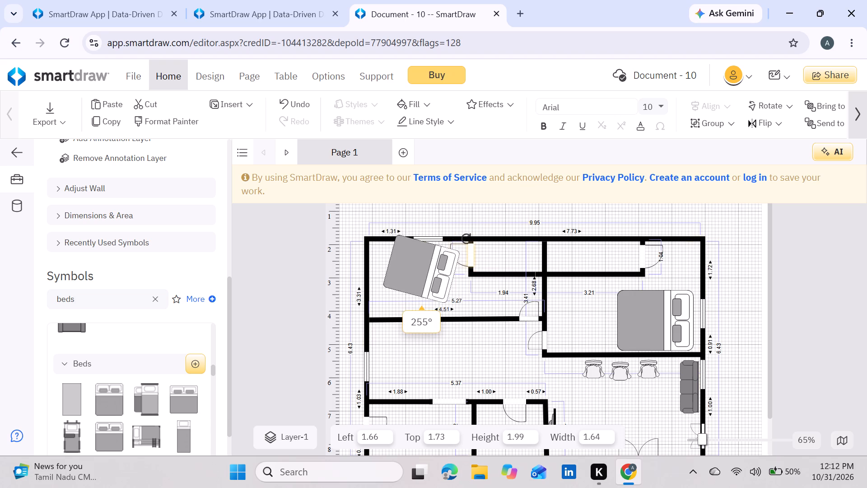
{"action": "left_click_drag", "start_coordinate": [466, 239], "coordinate": [466, 234]}
Rotate the closet door beside the upper-left bed and reposition it in its opening so it swings into the closet.
{"action": "left_click", "coordinate": [465, 257]}
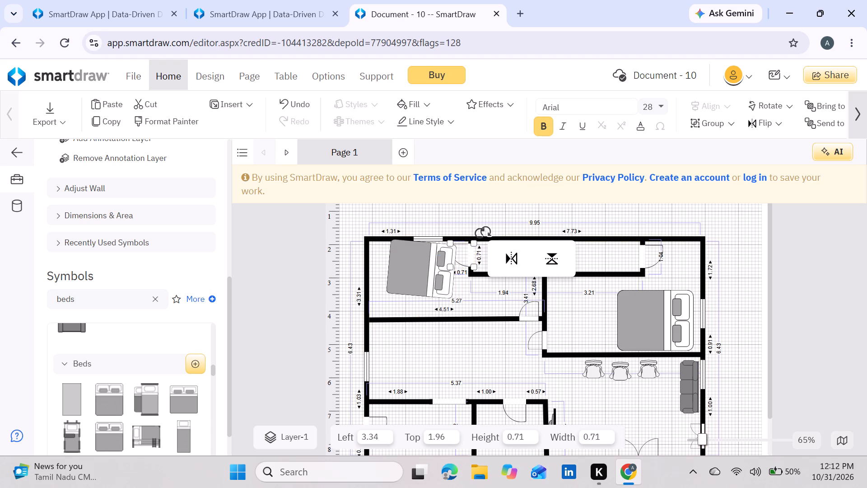
{"action": "left_click_drag", "start_coordinate": [482, 229], "coordinate": [465, 276]}
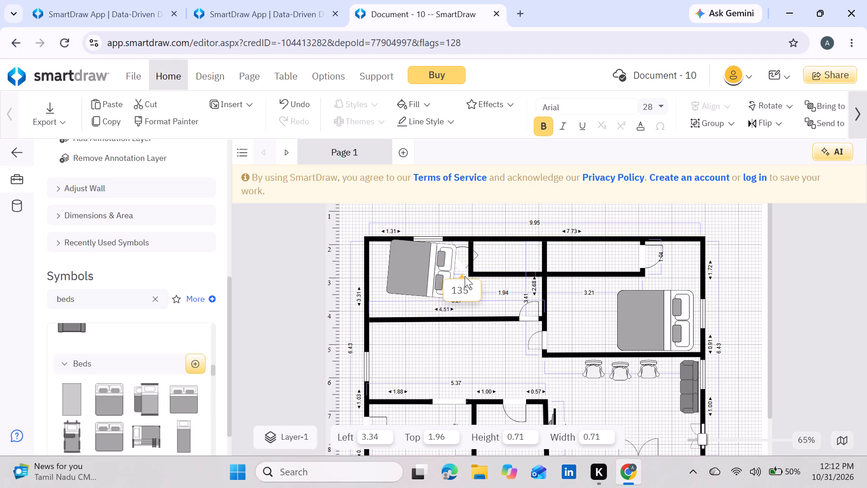
{"action": "left_click_drag", "start_coordinate": [465, 276], "coordinate": [449, 294]}
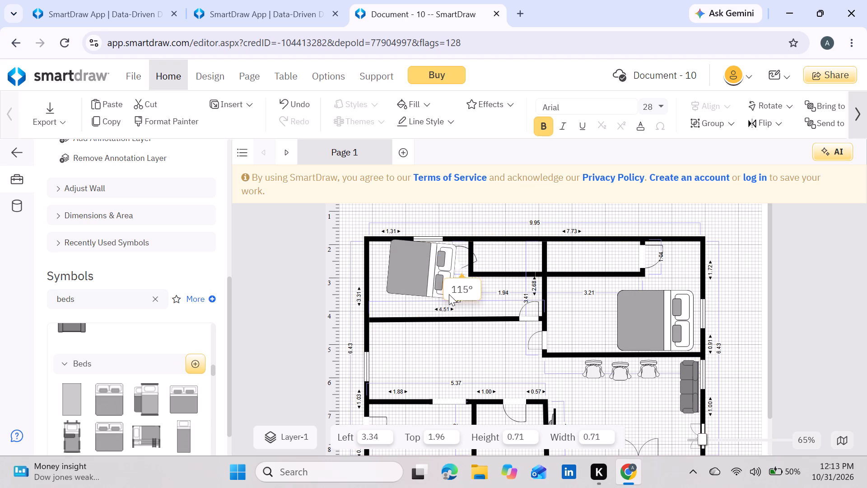
{"action": "left_click_drag", "start_coordinate": [449, 294], "coordinate": [441, 304]}
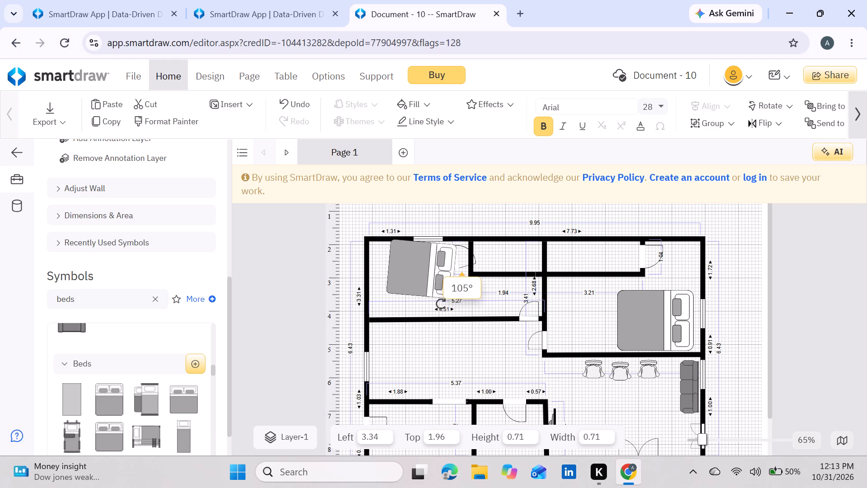
{"action": "left_click_drag", "start_coordinate": [441, 304], "coordinate": [436, 302]}
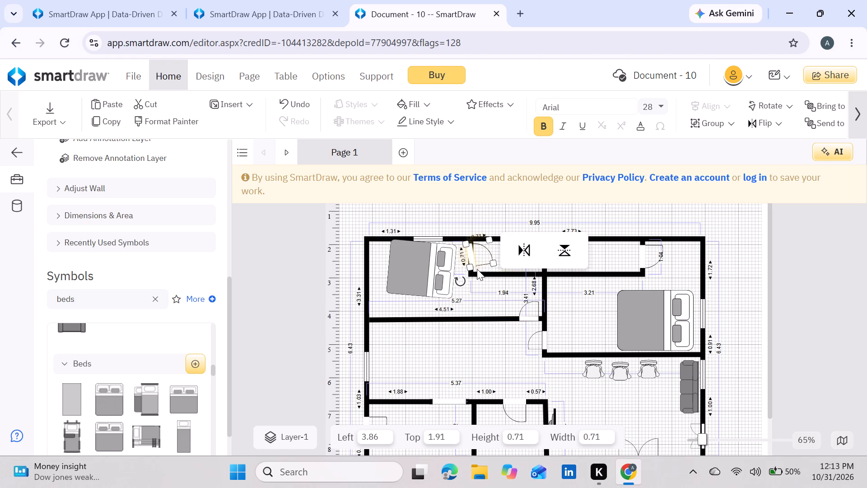
{"action": "left_click", "coordinate": [481, 256]}
{"action": "left_click_drag", "start_coordinate": [457, 282], "coordinate": [451, 278]}
{"action": "left_click_drag", "start_coordinate": [476, 263], "coordinate": [478, 268]}
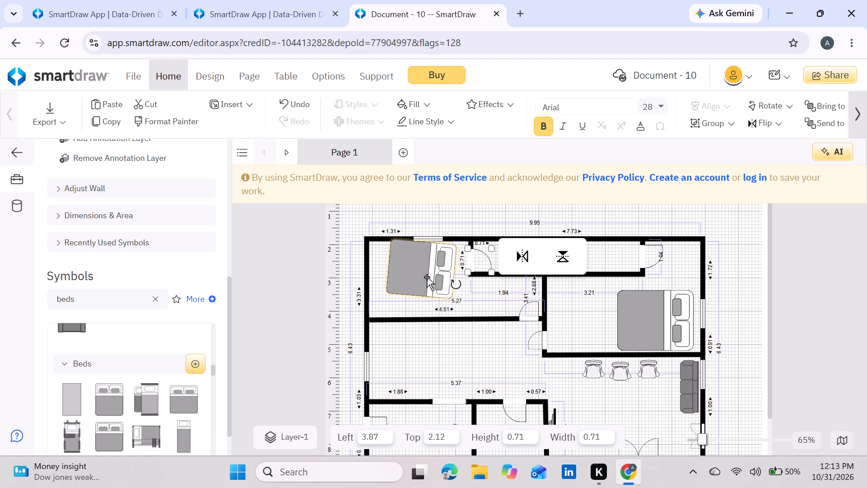
Straighten the tilted bed in the upper-left bedroom to 270° and move it against the upper wall beside the closet.
{"action": "left_click", "coordinate": [422, 289]}
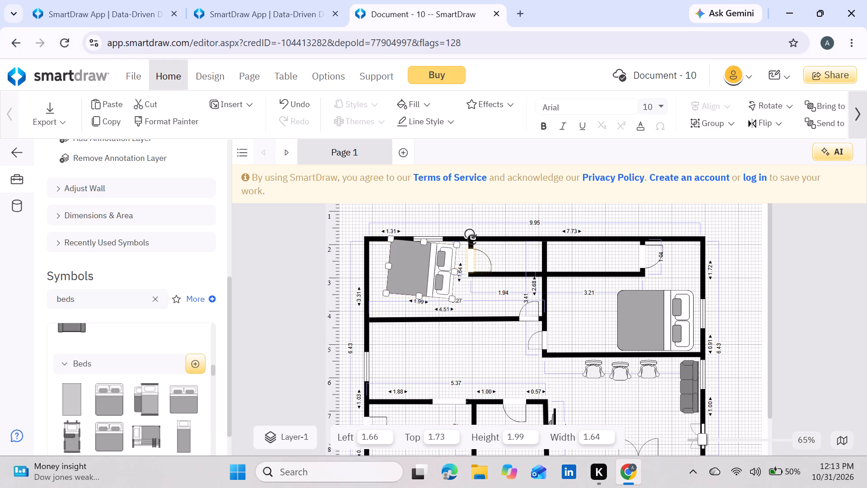
{"action": "left_click_drag", "start_coordinate": [468, 231], "coordinate": [459, 233]}
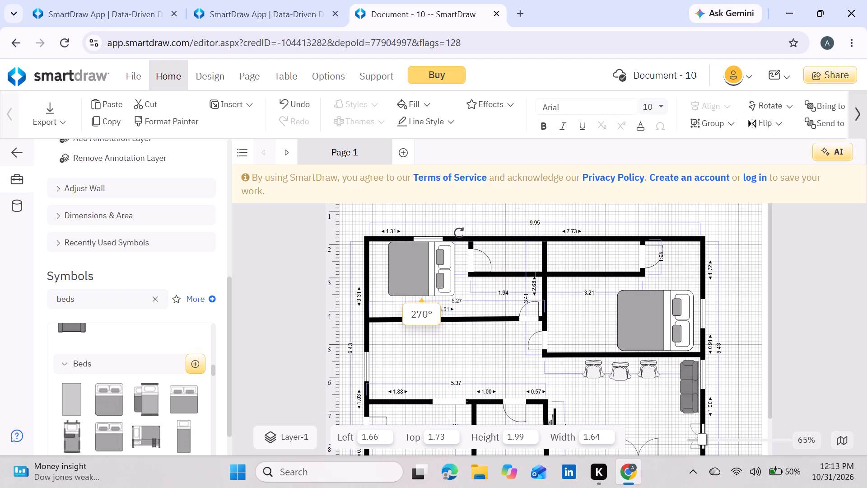
{"action": "left_click_drag", "start_coordinate": [459, 233], "coordinate": [459, 232]}
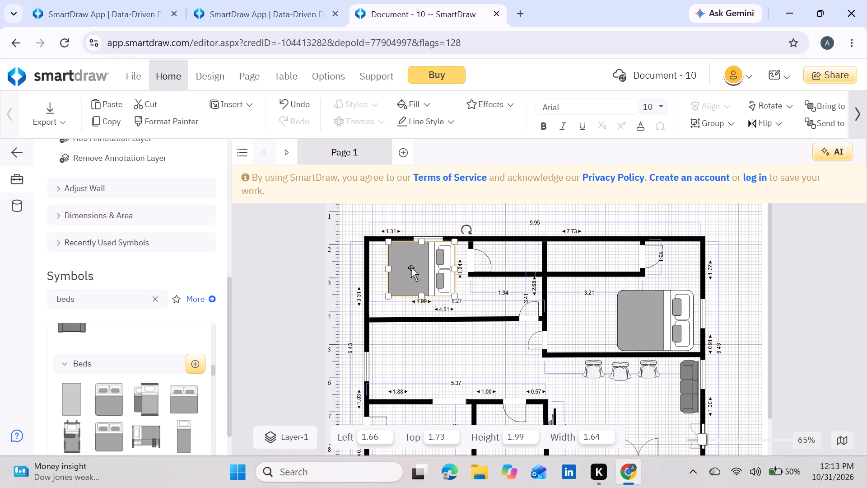
{"action": "left_click_drag", "start_coordinate": [410, 267], "coordinate": [429, 262]}
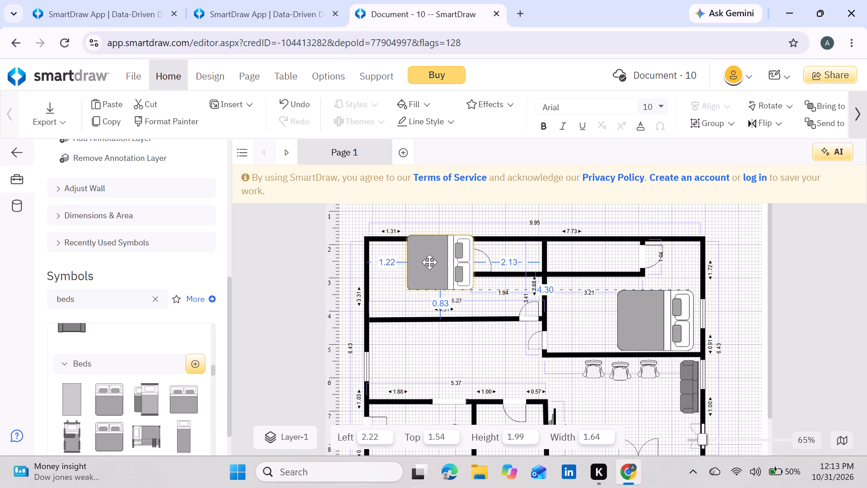
{"action": "left_click_drag", "start_coordinate": [429, 262], "coordinate": [422, 266]}
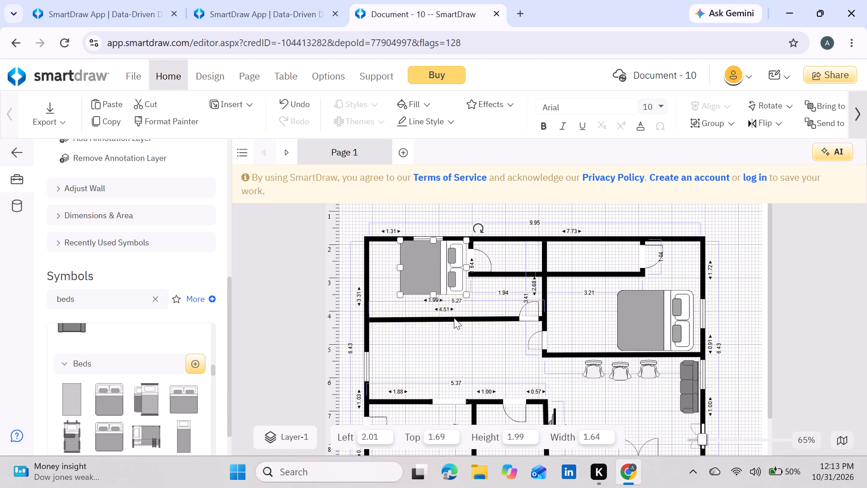
{"action": "left_click", "coordinate": [433, 362]}
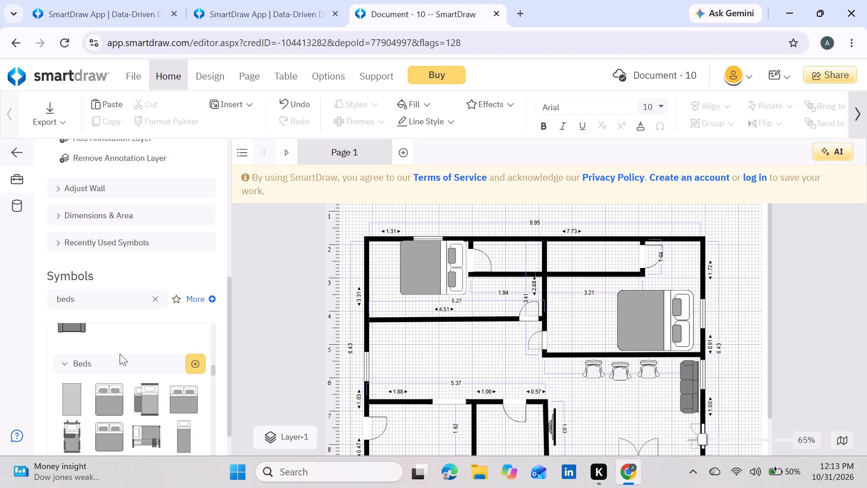
Search the symbols for wardrobe and place the two-door Bedroom (Elevation) wardrobe in the upper-left corner of the right-hand bedroom.
{"action": "left_click", "coordinate": [147, 300]}
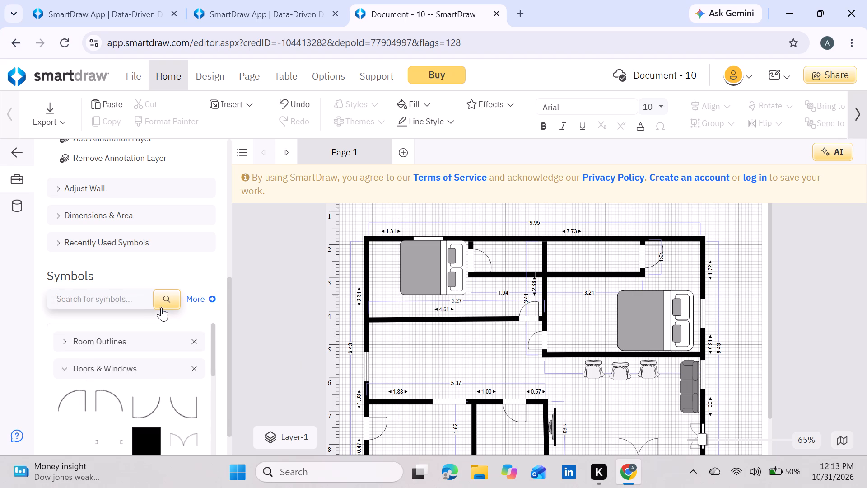
{"action": "type", "text": "wardrobe"}
{"action": "key", "text": "Return"}
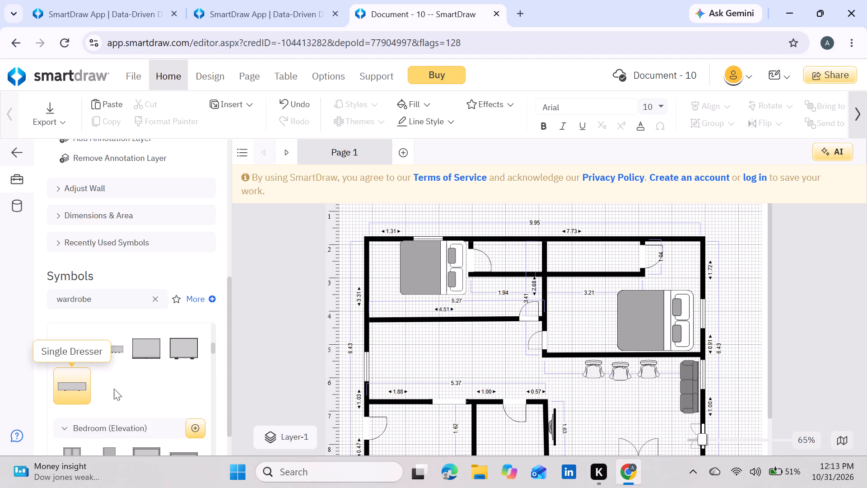
{"action": "scroll", "coordinate": [133, 404], "scroll_direction": "down", "scroll_amount": 1}
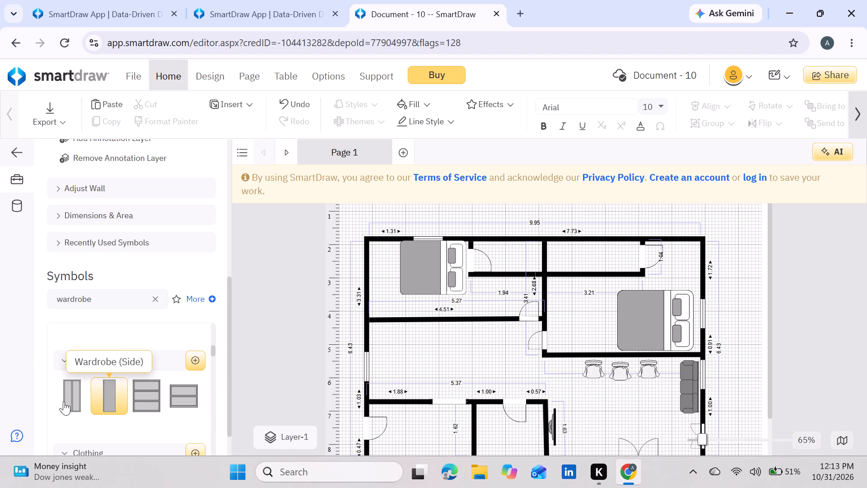
{"action": "left_click_drag", "start_coordinate": [71, 396], "coordinate": [72, 396]}
{"action": "left_click_drag", "start_coordinate": [72, 396], "coordinate": [564, 310]}
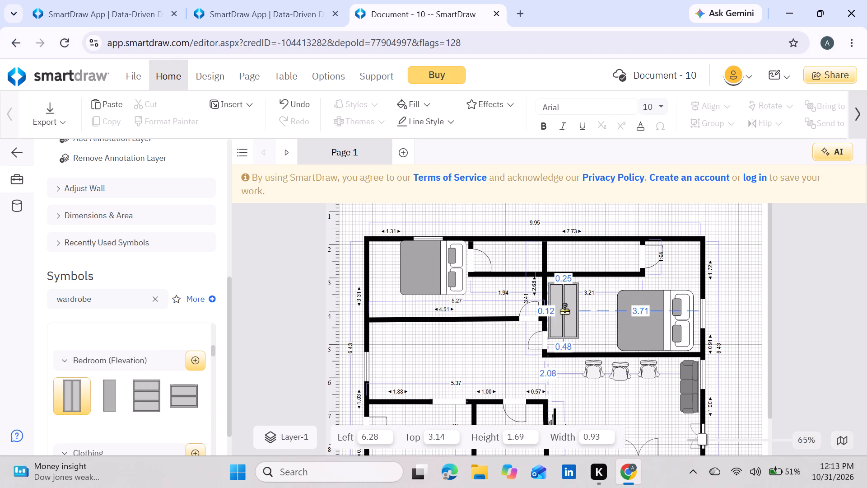
{"action": "left_click_drag", "start_coordinate": [564, 310], "coordinate": [567, 306]}
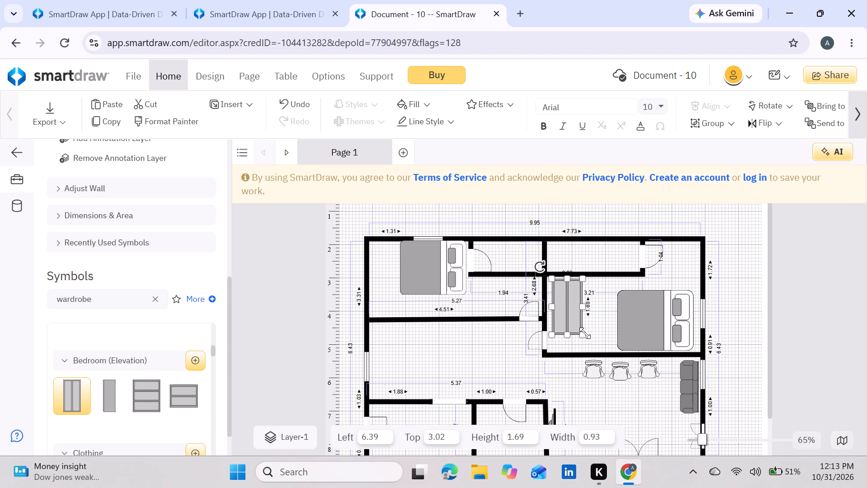
Shorten the two-door wardrobe from its lower edge to a height of about 1.18.
{"action": "left_click_drag", "start_coordinate": [567, 335], "coordinate": [567, 317]}
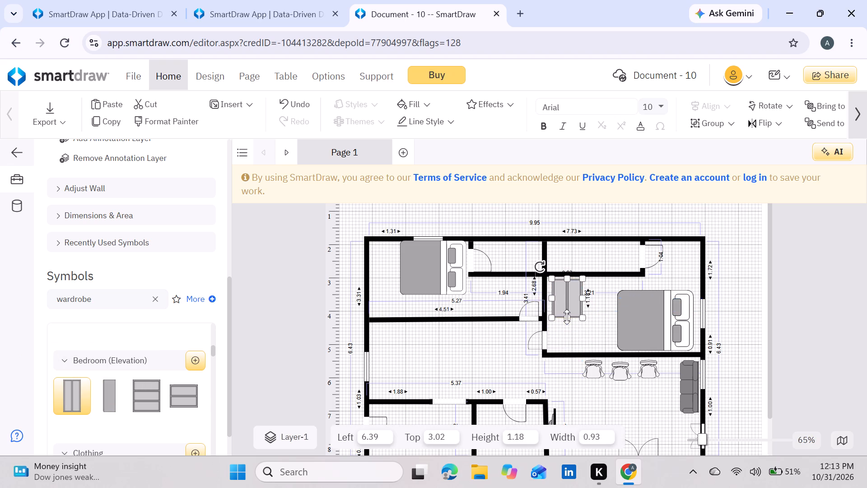
{"action": "left_click", "coordinate": [565, 299]}
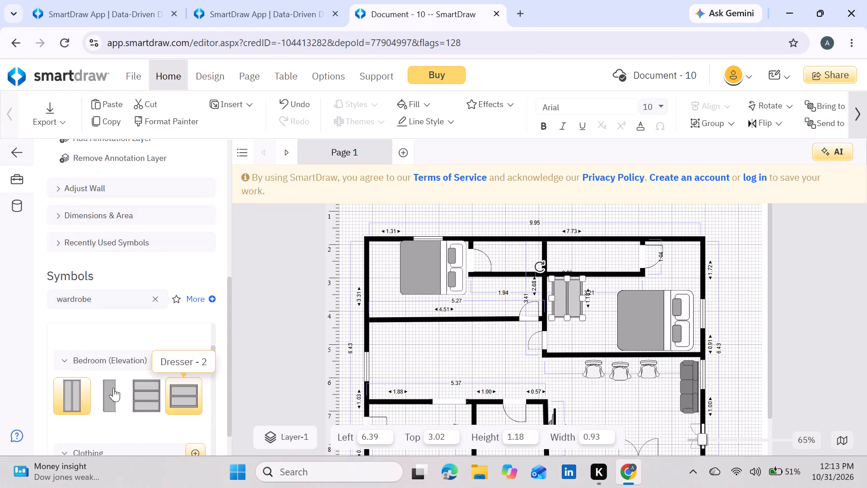
Place a Wardrobe (Side) symbol in the upper-left bedroom, between the left exterior wall and the bed.
{"action": "left_click", "coordinate": [109, 395]}
{"action": "left_click_drag", "start_coordinate": [109, 395], "coordinate": [317, 307]}
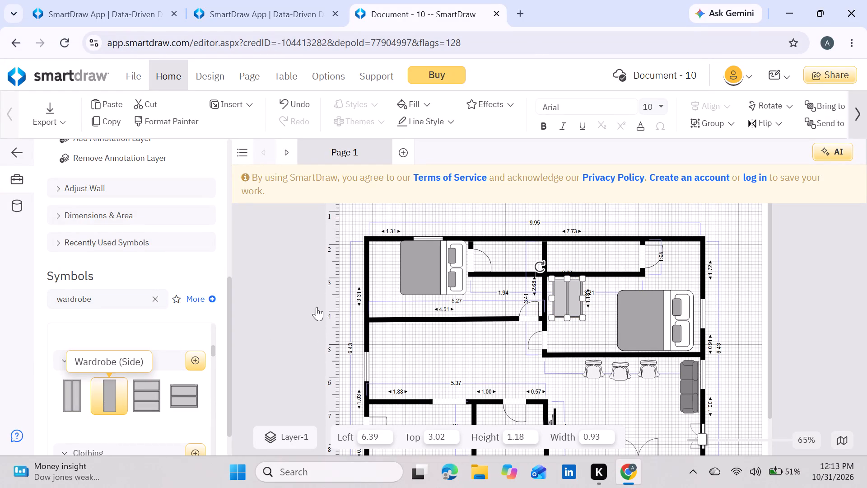
{"action": "left_click_drag", "start_coordinate": [317, 307], "coordinate": [387, 259]}
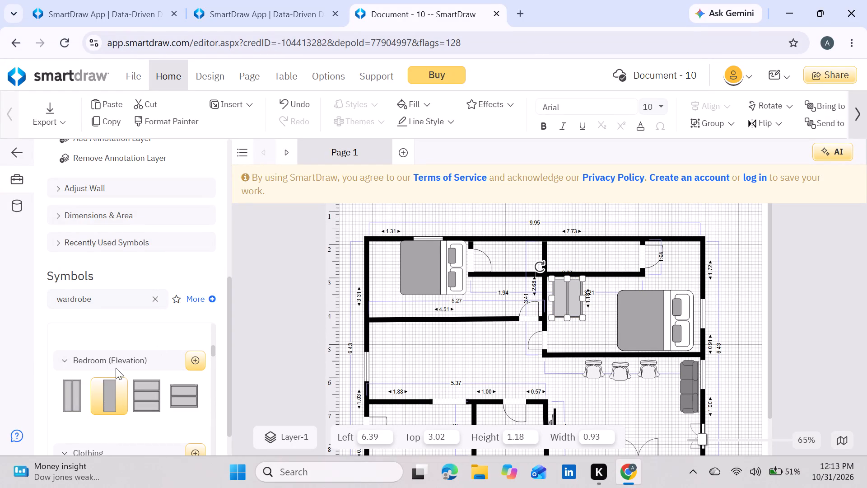
{"action": "left_click_drag", "start_coordinate": [111, 394], "coordinate": [408, 272]}
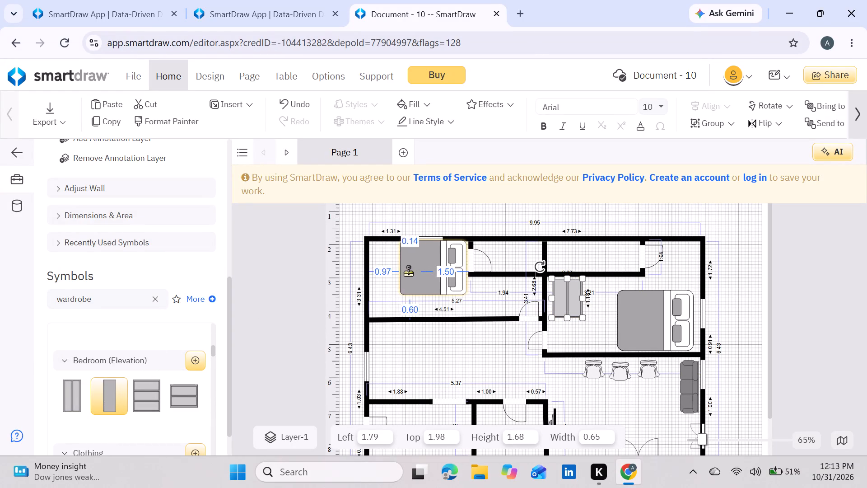
{"action": "left_click_drag", "start_coordinate": [408, 272], "coordinate": [383, 272]}
{"action": "left_click", "coordinate": [431, 360]}
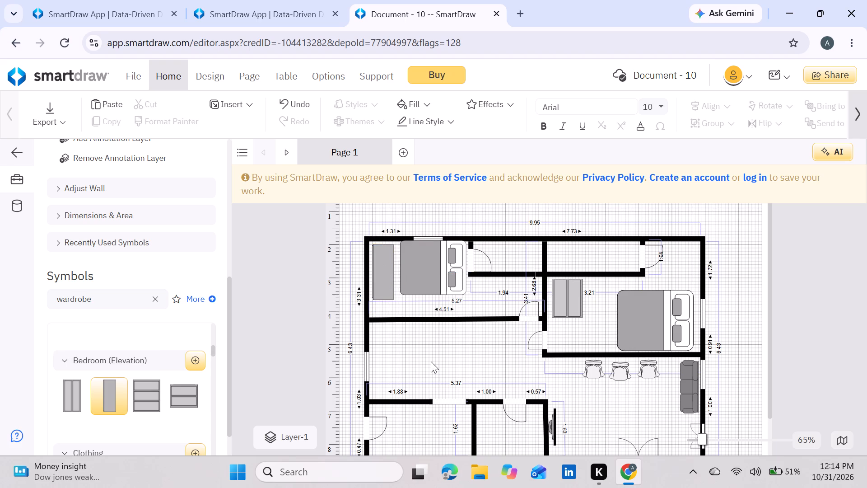
Search the symbols for fridge and place a Tall Fridge (Side) in the room below the upper-left bedroom.
{"action": "scroll", "coordinate": [459, 388], "scroll_direction": "down", "scroll_amount": 3}
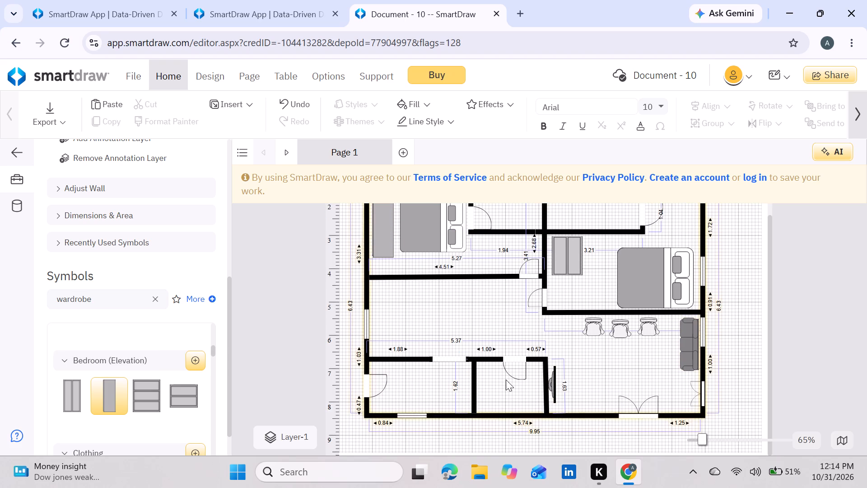
{"action": "left_click", "coordinate": [151, 303]}
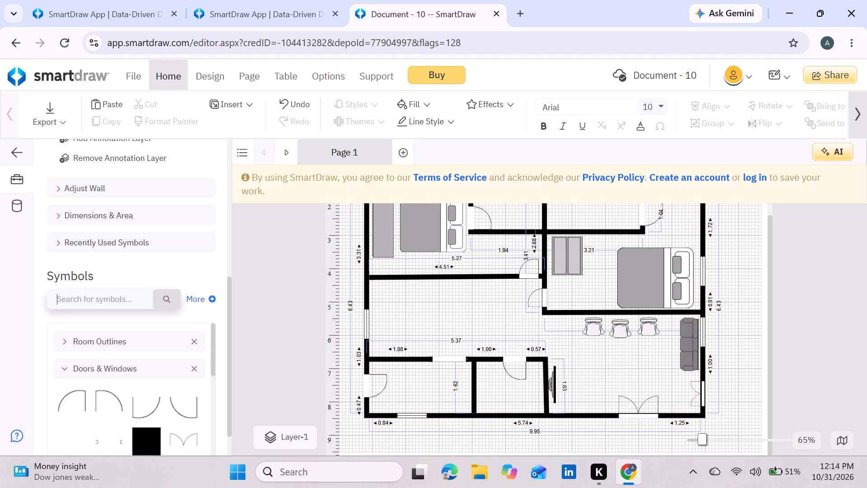
{"action": "type", "text": "fridge"}
{"action": "key", "text": "Return"}
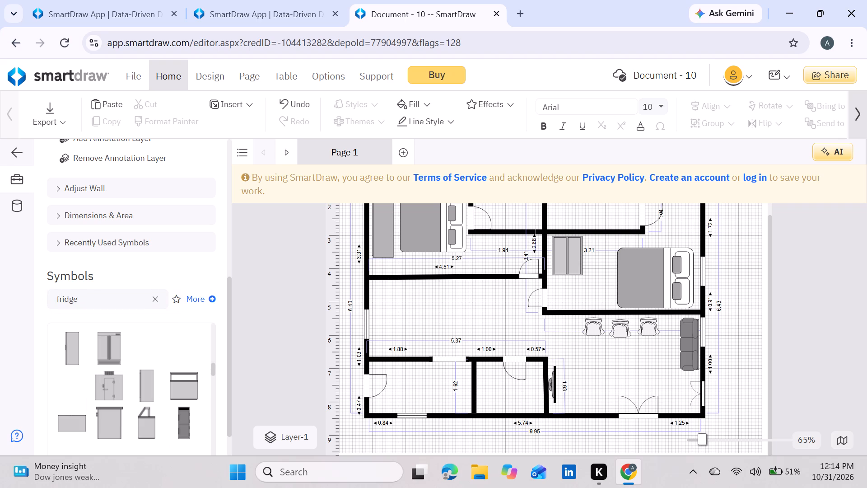
{"action": "left_click", "coordinate": [70, 360]}
{"action": "left_click_drag", "start_coordinate": [70, 360], "coordinate": [284, 342]}
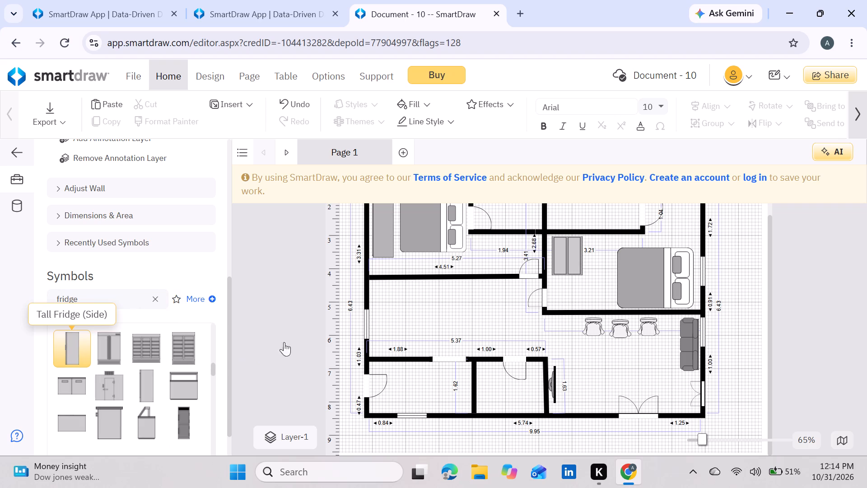
{"action": "left_click_drag", "start_coordinate": [284, 342], "coordinate": [409, 305]}
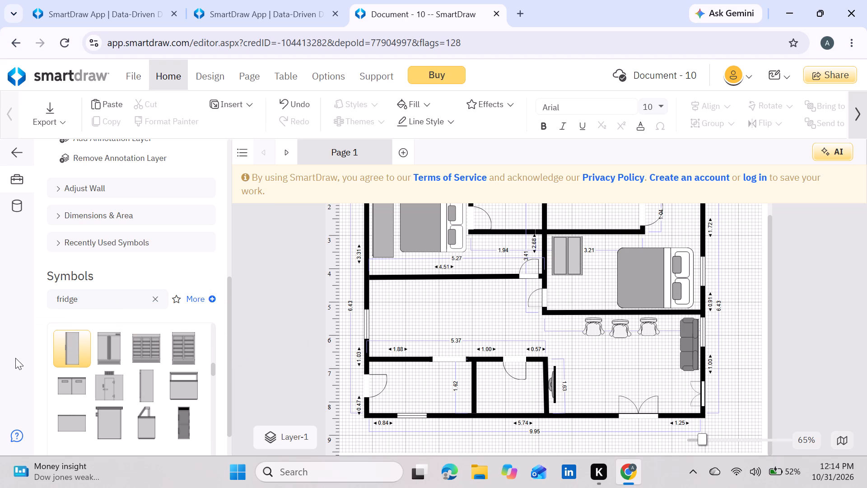
{"action": "left_click", "coordinate": [76, 347]}
{"action": "left_click_drag", "start_coordinate": [76, 347], "coordinate": [396, 317]}
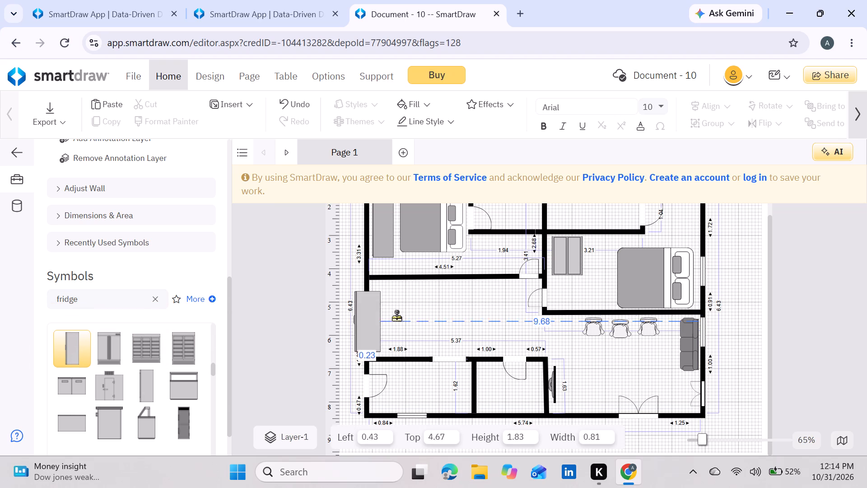
{"action": "left_click_drag", "start_coordinate": [396, 317], "coordinate": [415, 315]}
Rotate the fridge to 90° and move it into the room's upper-left corner, at about 1.50 left and 3.95 top.
{"action": "left_click_drag", "start_coordinate": [390, 272], "coordinate": [371, 310]}
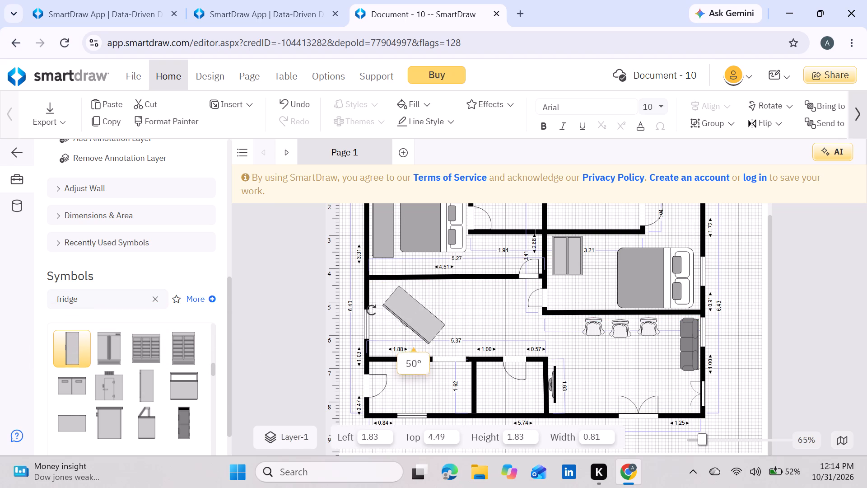
{"action": "left_click_drag", "start_coordinate": [371, 310], "coordinate": [364, 340]}
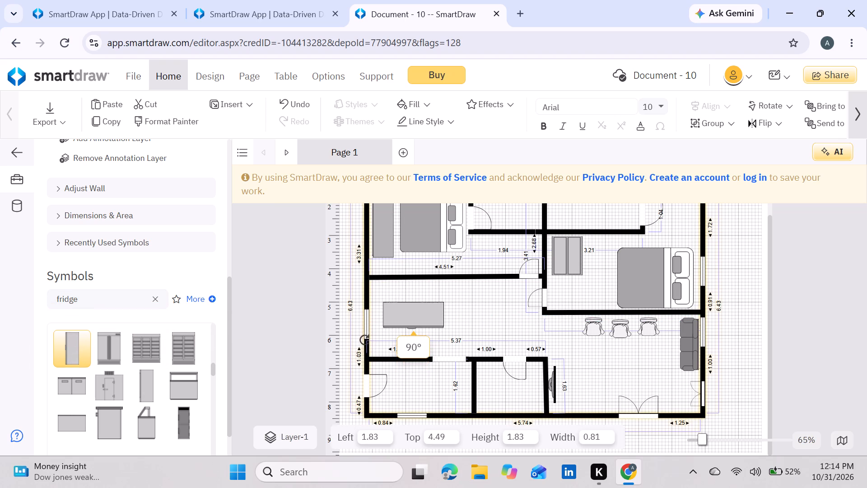
{"action": "left_click_drag", "start_coordinate": [364, 340], "coordinate": [364, 340]}
{"action": "left_click_drag", "start_coordinate": [402, 328], "coordinate": [390, 312]}
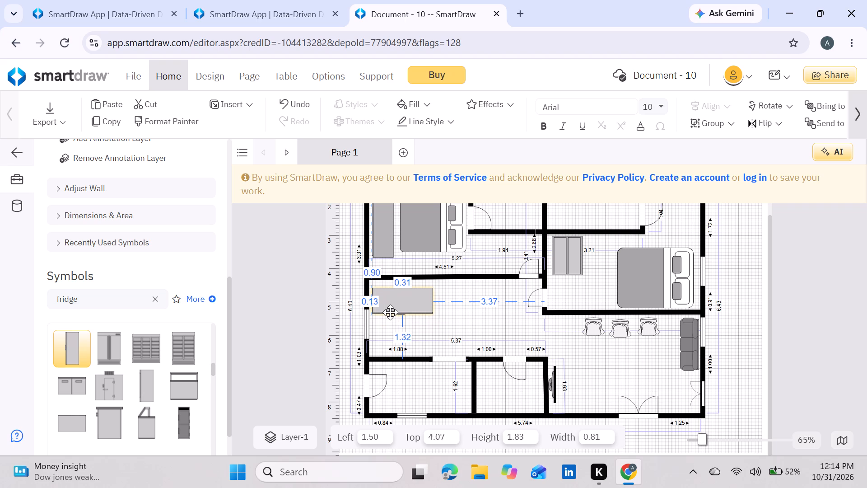
{"action": "left_click_drag", "start_coordinate": [390, 312], "coordinate": [388, 305]}
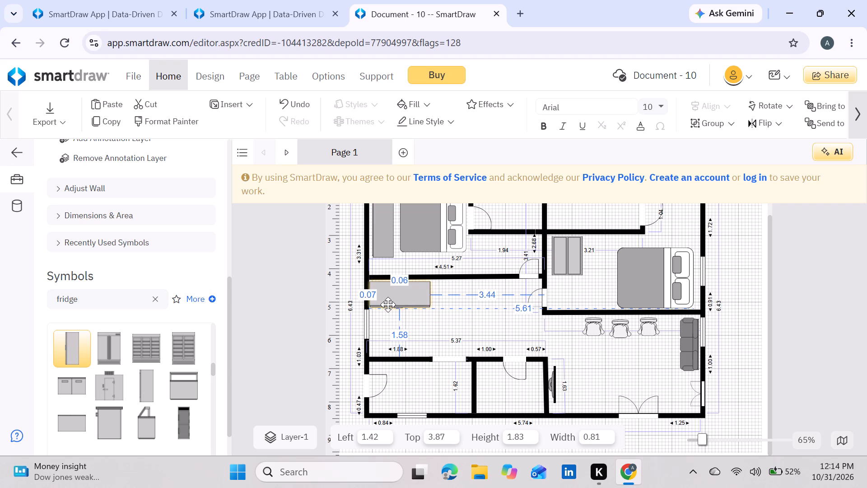
{"action": "left_click_drag", "start_coordinate": [388, 305], "coordinate": [393, 310]}
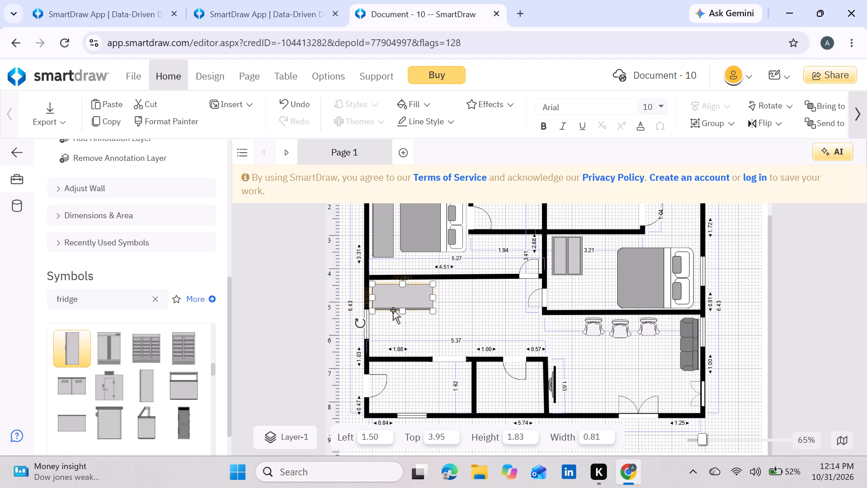
{"action": "left_click", "coordinate": [445, 345]}
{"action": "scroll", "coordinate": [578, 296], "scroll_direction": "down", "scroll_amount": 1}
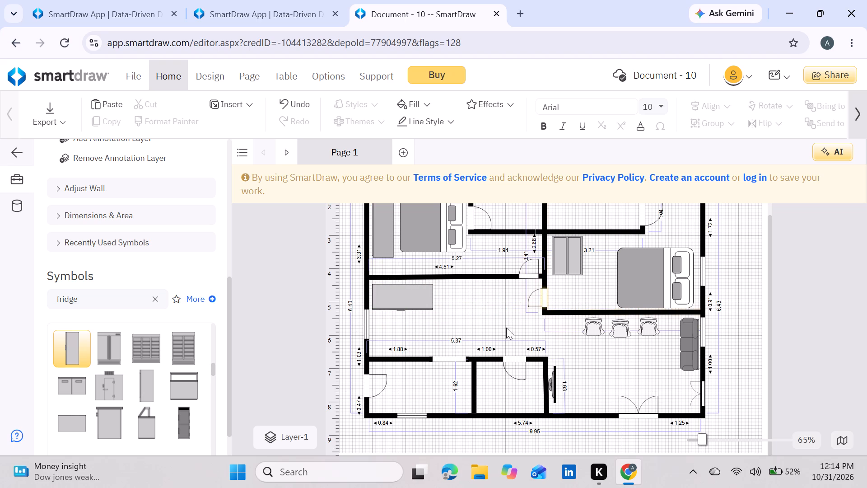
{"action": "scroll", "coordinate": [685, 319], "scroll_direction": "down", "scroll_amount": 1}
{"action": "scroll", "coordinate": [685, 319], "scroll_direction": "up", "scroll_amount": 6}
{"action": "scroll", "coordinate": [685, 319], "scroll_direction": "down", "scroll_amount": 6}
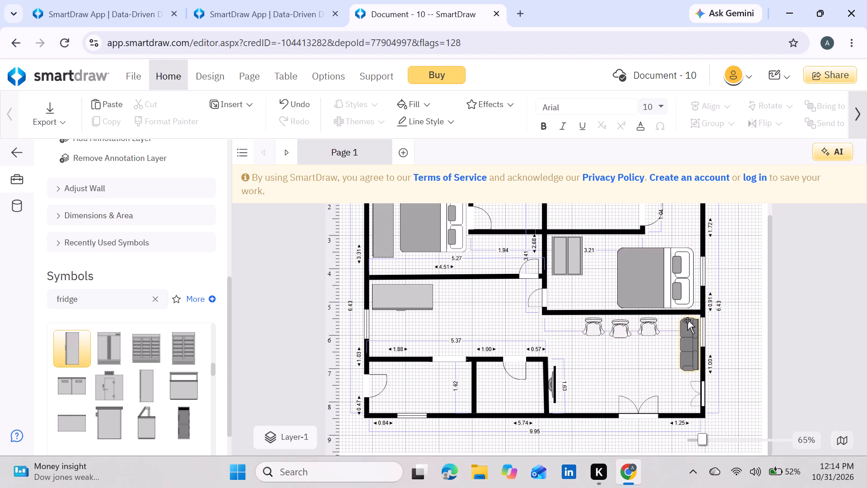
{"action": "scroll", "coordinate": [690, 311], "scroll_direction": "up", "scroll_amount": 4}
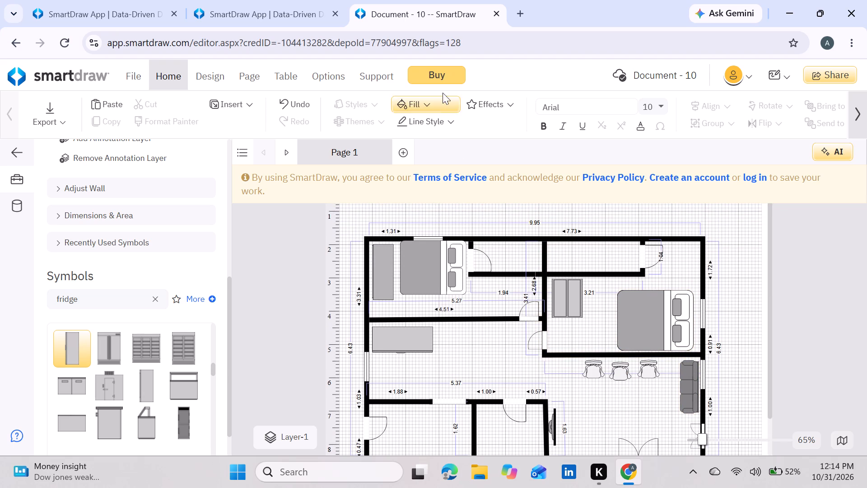
Open a new browser tab and close the two SmartDraw start pages and the Document - 10 floor plan.
{"action": "left_click", "coordinate": [518, 12]}
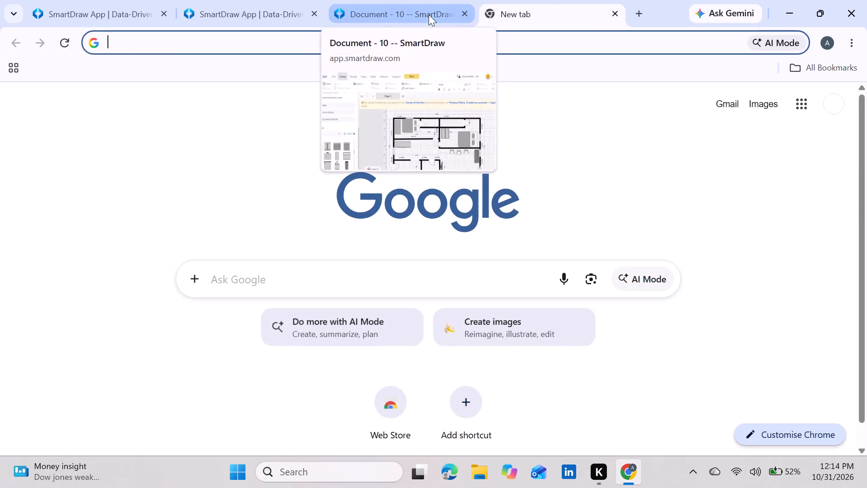
{"action": "left_click", "coordinate": [166, 6]}
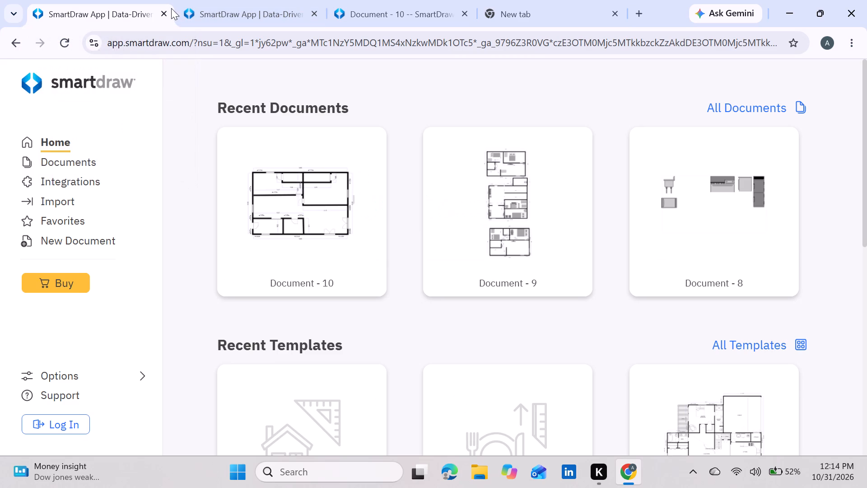
{"action": "left_click", "coordinate": [165, 14]}
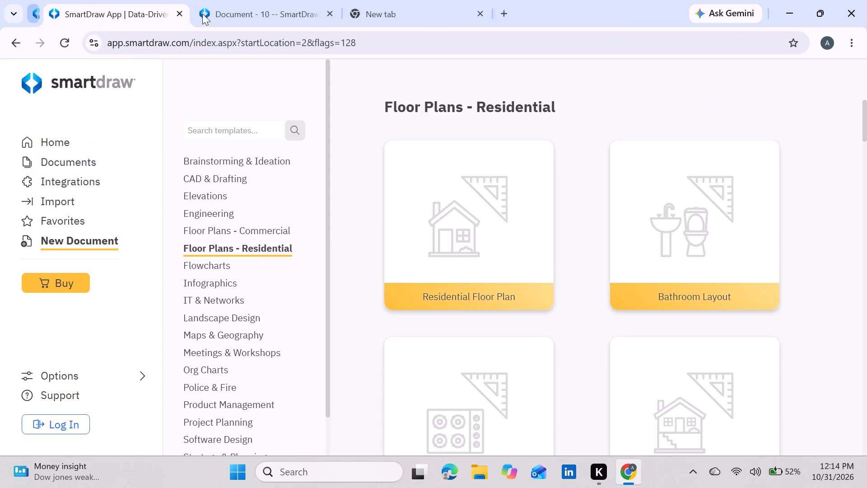
{"action": "left_click", "coordinate": [159, 14]}
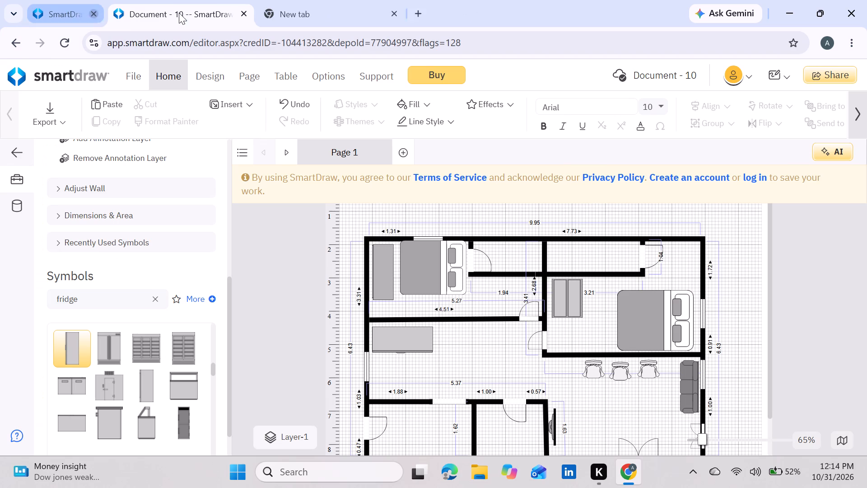
{"action": "left_click", "coordinate": [162, 15]}
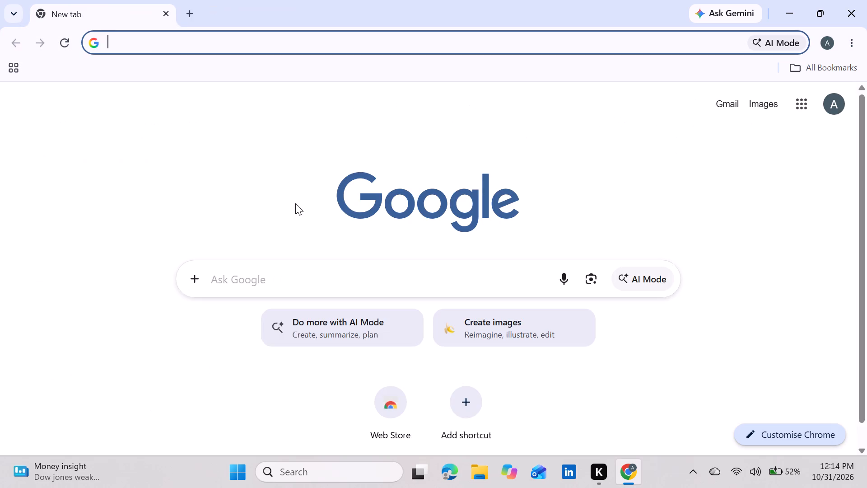